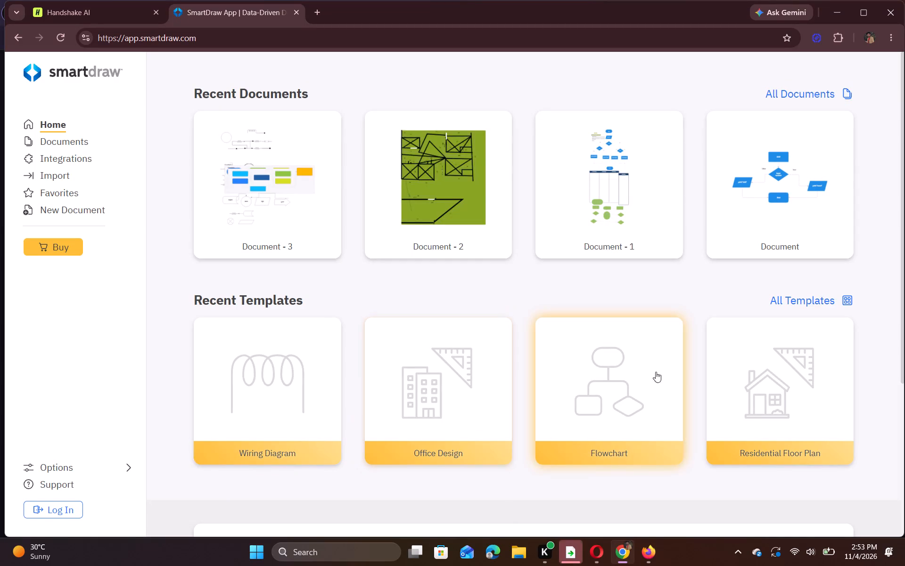
Create a new drawing from the Residential Floor Plan template.
{"action": "left_click", "coordinate": [746, 405]}
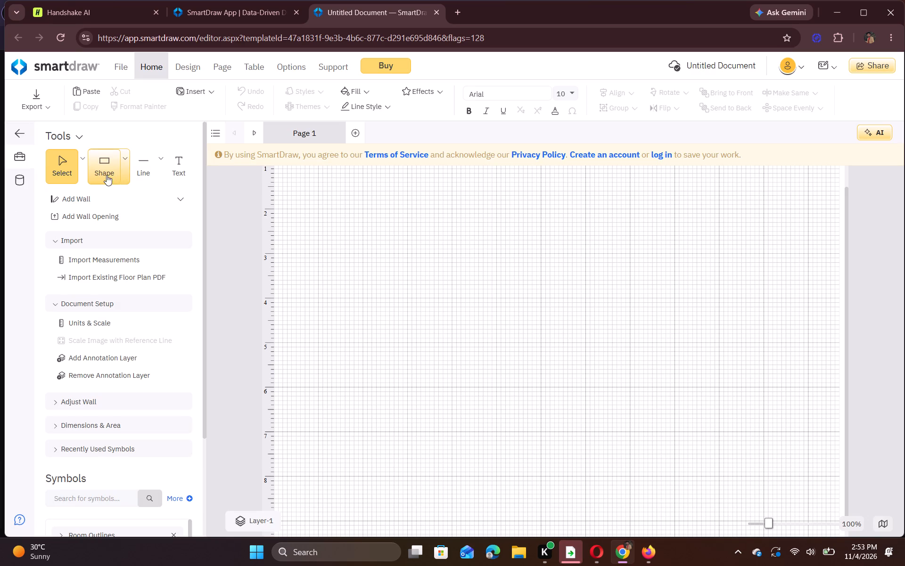
Draw a vertical wall about 8.9 long near the page's left edge, starting about 1.2 down the vertical ruler.
{"action": "left_click", "coordinate": [91, 196]}
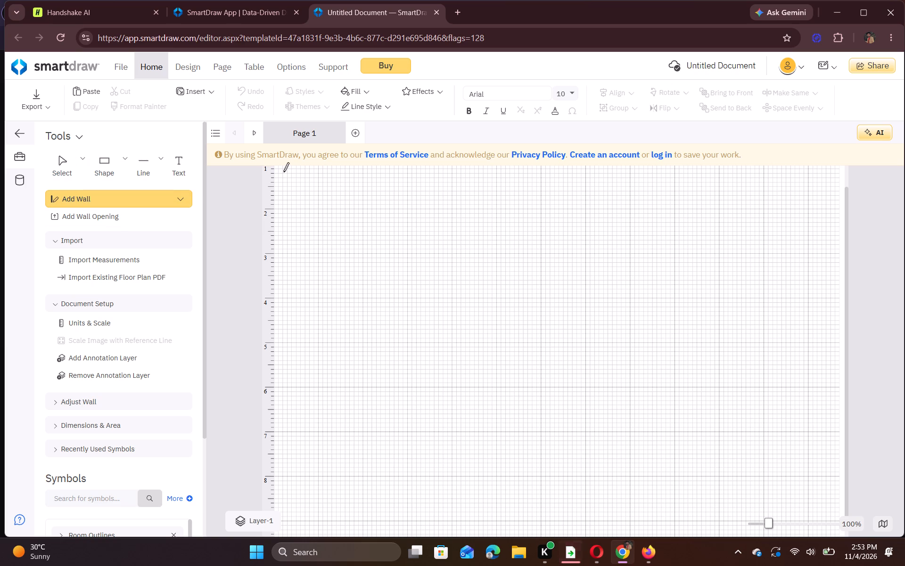
{"action": "left_click_drag", "start_coordinate": [279, 171], "coordinate": [279, 175]}
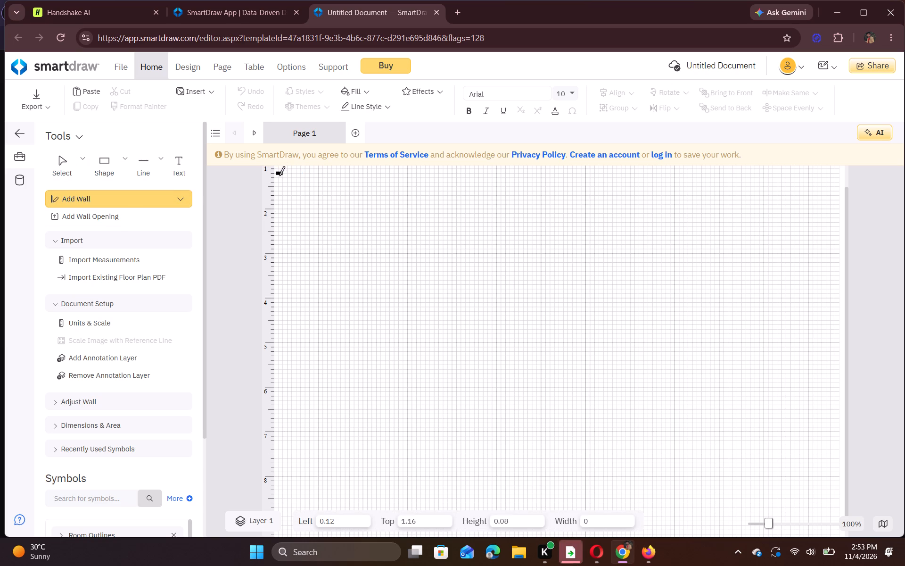
{"action": "left_click_drag", "start_coordinate": [279, 175], "coordinate": [281, 230]}
{"action": "left_click_drag", "start_coordinate": [281, 230], "coordinate": [287, 375]}
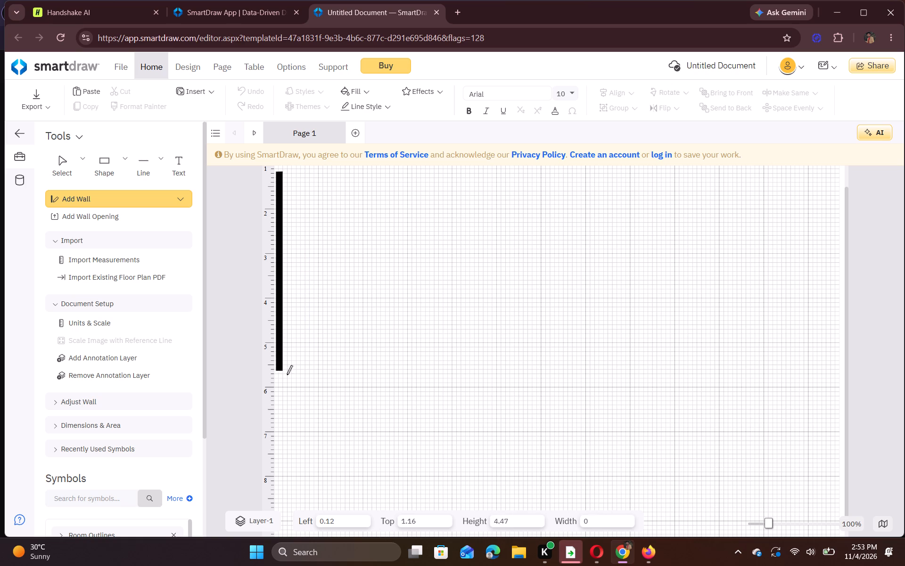
{"action": "left_click_drag", "start_coordinate": [287, 375], "coordinate": [290, 523]}
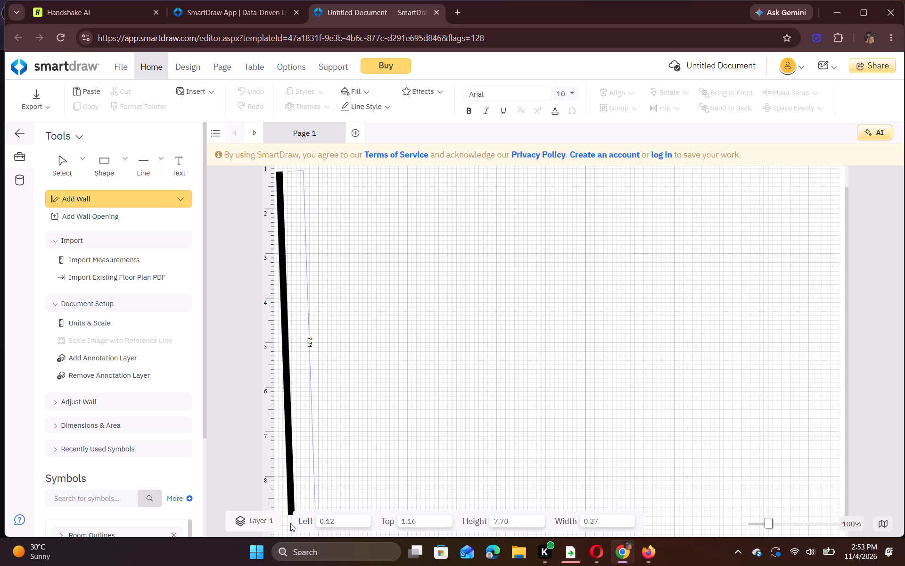
{"action": "left_click_drag", "start_coordinate": [290, 523], "coordinate": [280, 410]}
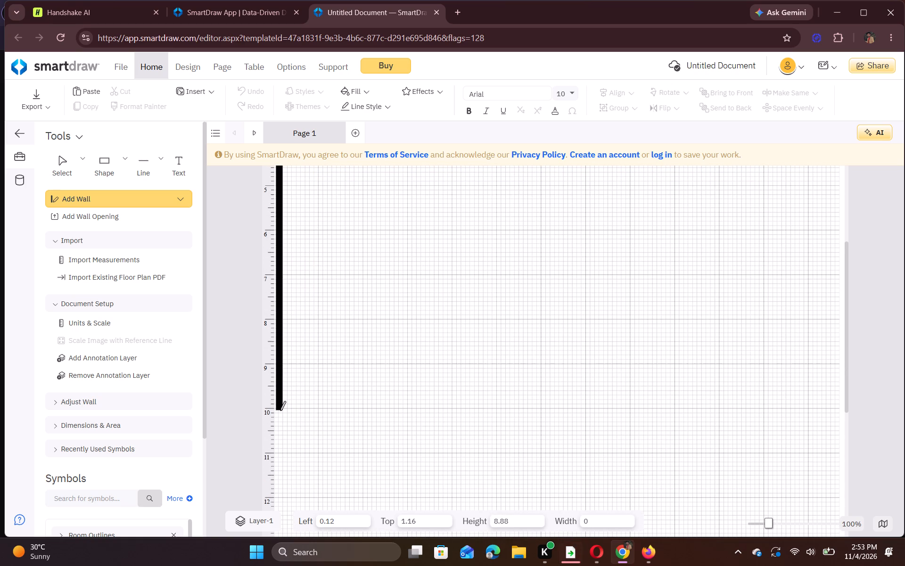
{"action": "left_click_drag", "start_coordinate": [280, 410], "coordinate": [281, 414]}
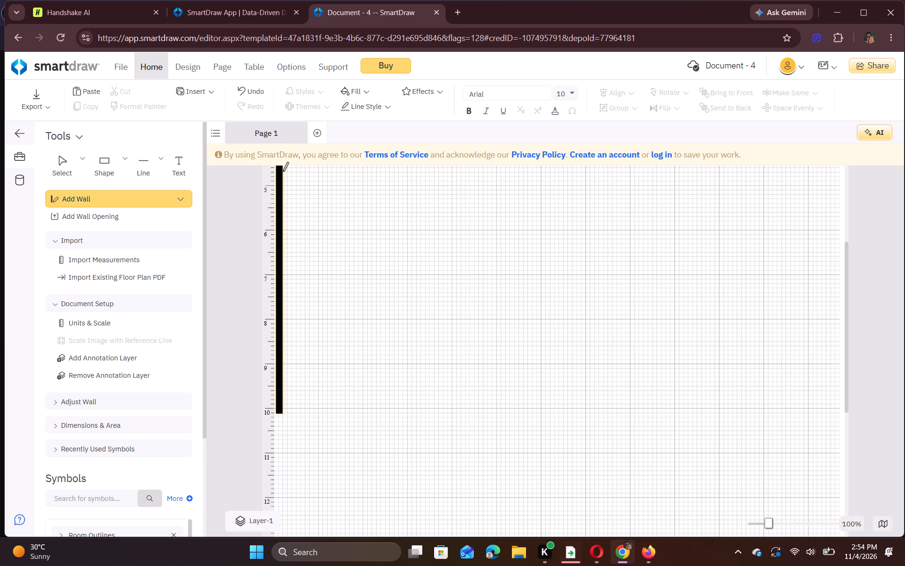
Add upper, right and lower walls about 12.4, 5.5 and 12.6 long, enclosing a rectangle against the lower part of the vertical wall.
{"action": "left_click_drag", "start_coordinate": [283, 171], "coordinate": [691, 170]}
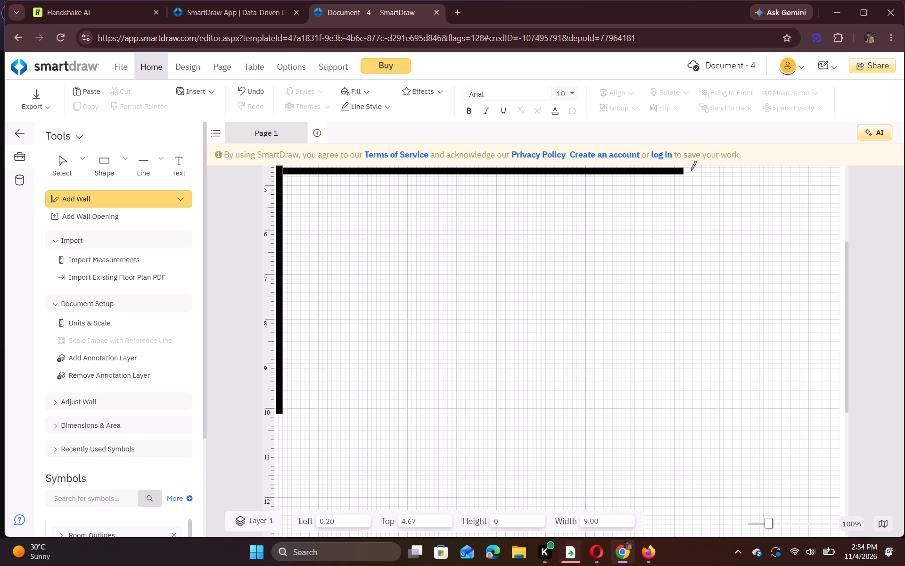
{"action": "left_click_drag", "start_coordinate": [691, 170], "coordinate": [836, 164]}
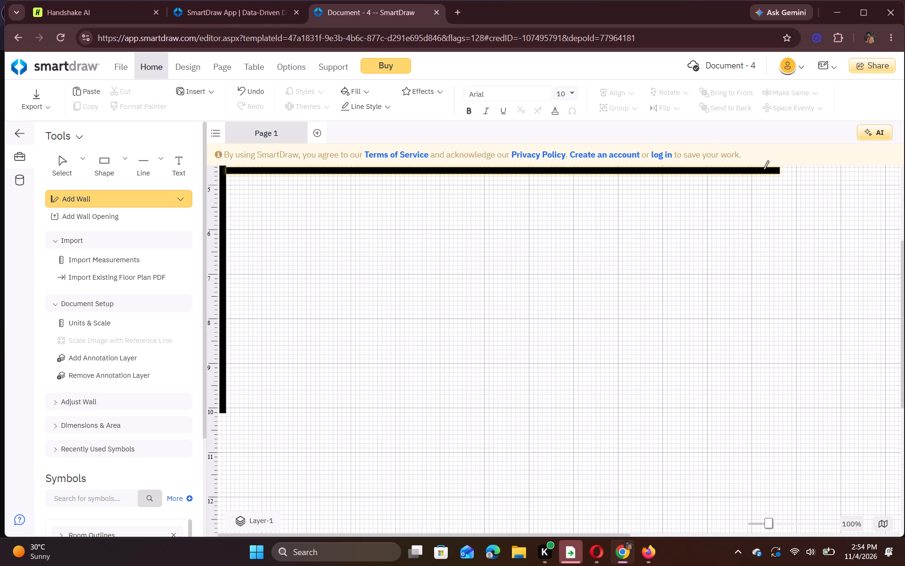
{"action": "left_click_drag", "start_coordinate": [778, 172], "coordinate": [773, 435]}
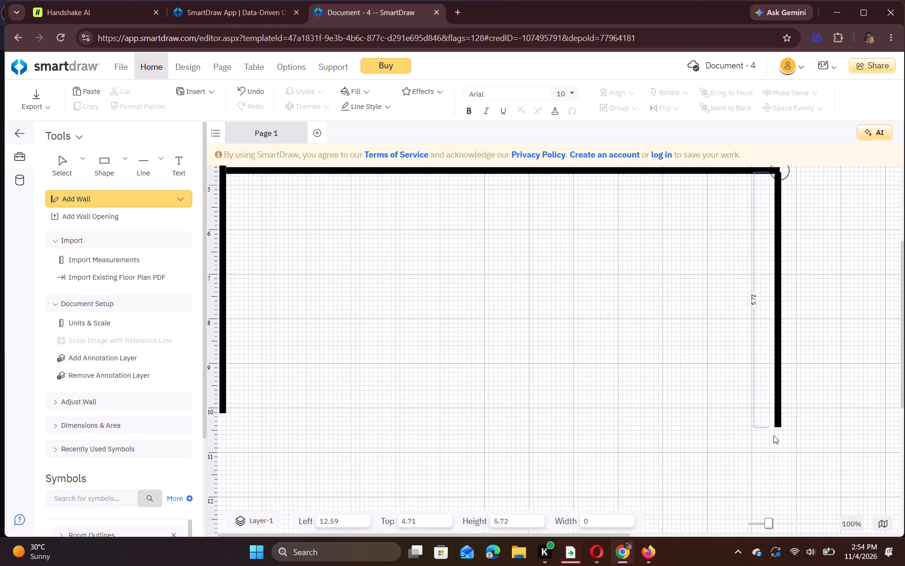
{"action": "left_click_drag", "start_coordinate": [773, 435], "coordinate": [776, 415]}
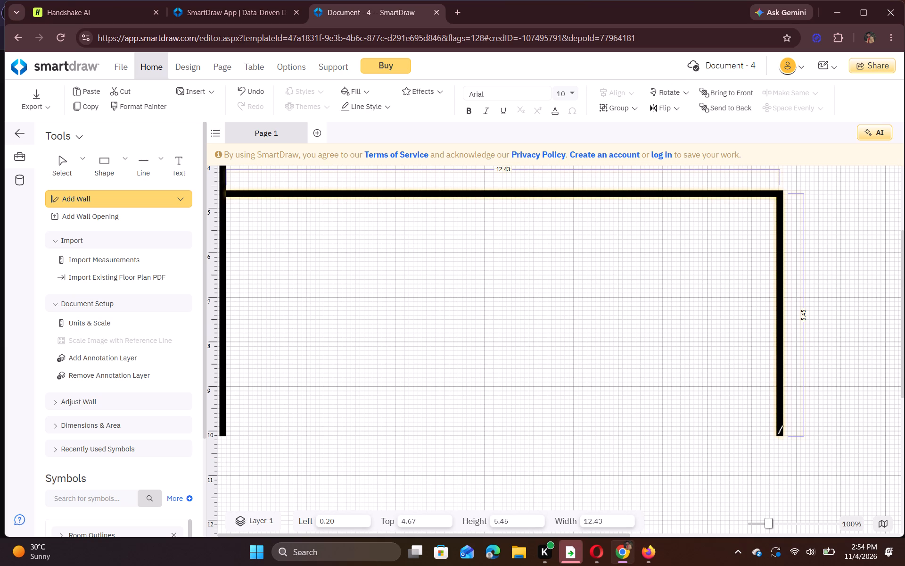
{"action": "left_click_drag", "start_coordinate": [776, 437], "coordinate": [199, 445]}
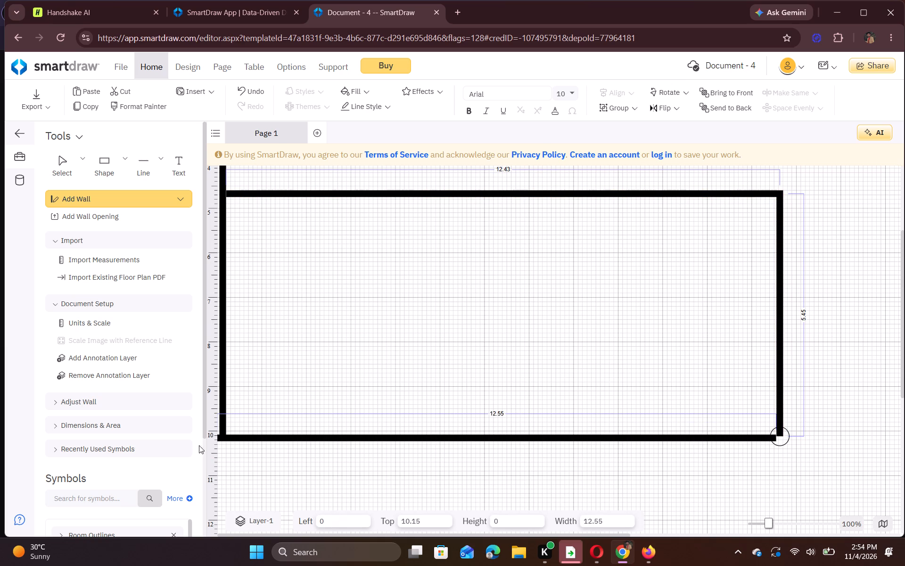
{"action": "left_click_drag", "start_coordinate": [199, 445], "coordinate": [201, 442]}
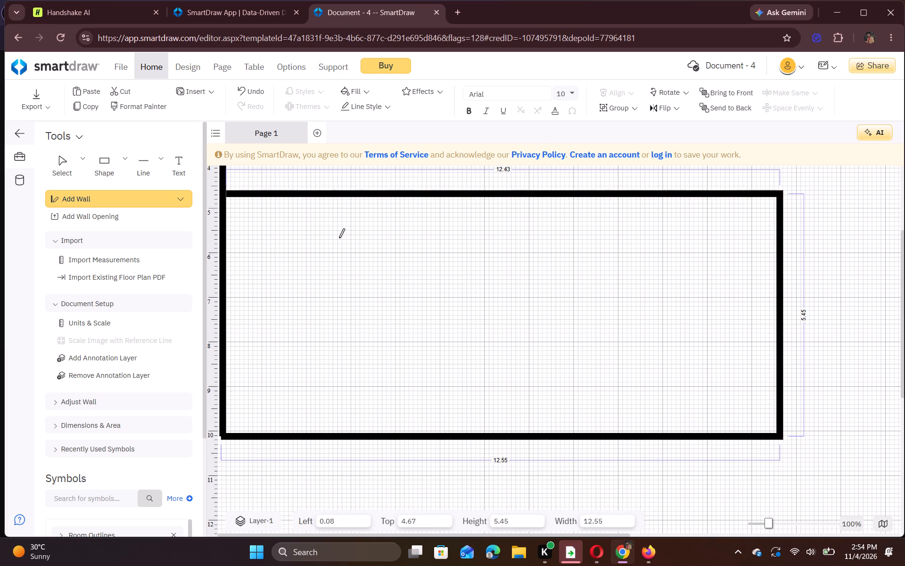
Draw two vertical interior walls about 5.4 long between the upper and lower walls, about 3 and 6 from the page's left edge.
{"action": "left_click_drag", "start_coordinate": [349, 200], "coordinate": [361, 463]}
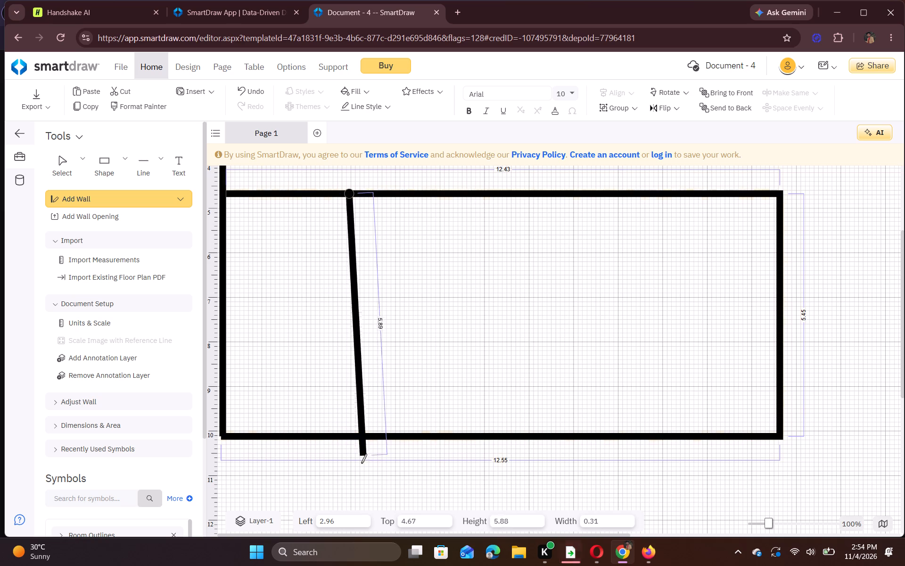
{"action": "left_click_drag", "start_coordinate": [361, 463], "coordinate": [350, 433]}
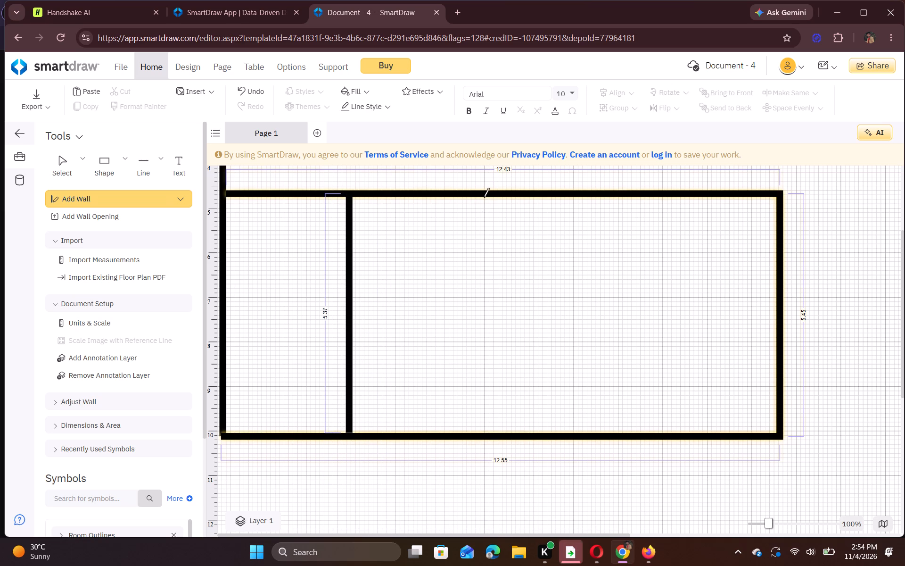
{"action": "left_click_drag", "start_coordinate": [484, 197], "coordinate": [490, 385]}
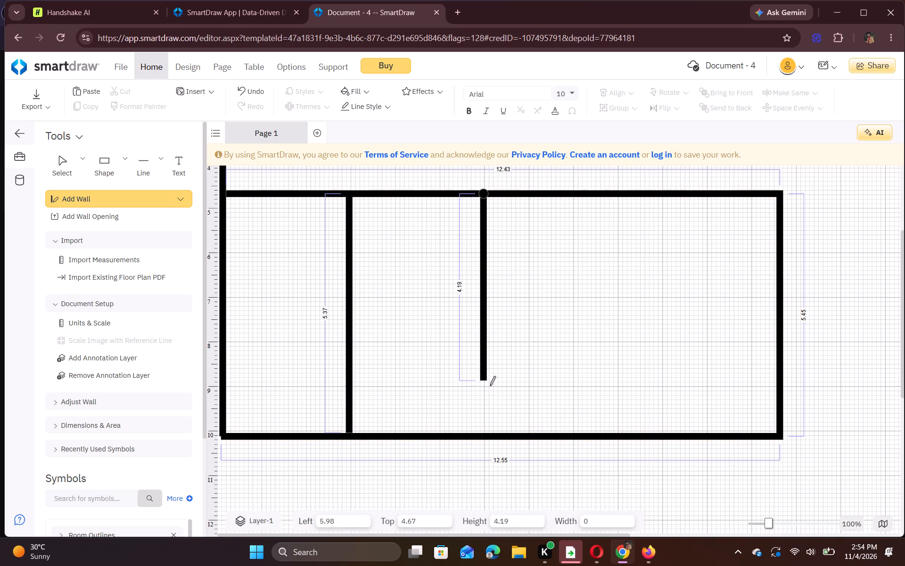
{"action": "left_click_drag", "start_coordinate": [490, 385], "coordinate": [489, 427]}
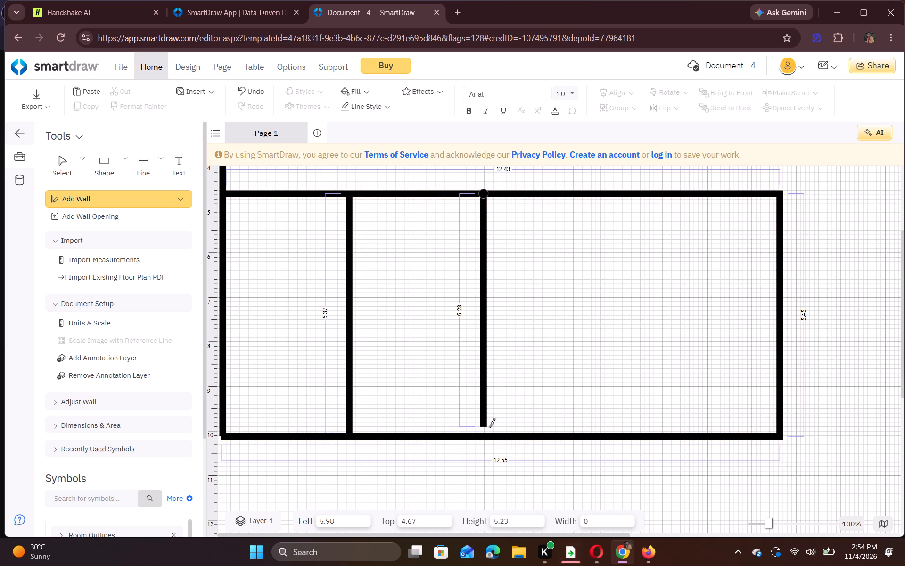
{"action": "left_click_drag", "start_coordinate": [489, 427], "coordinate": [486, 433]}
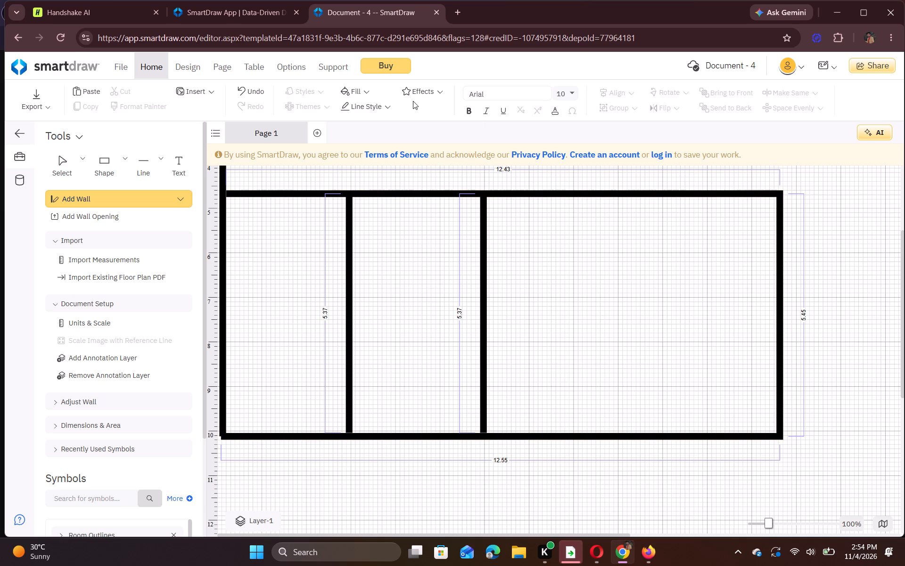
Draw a third, slightly slanted interior wall about 5.3 long, about 9.2 from the page's left edge, extending it to the lower wall.
{"action": "left_click", "coordinate": [628, 199]}
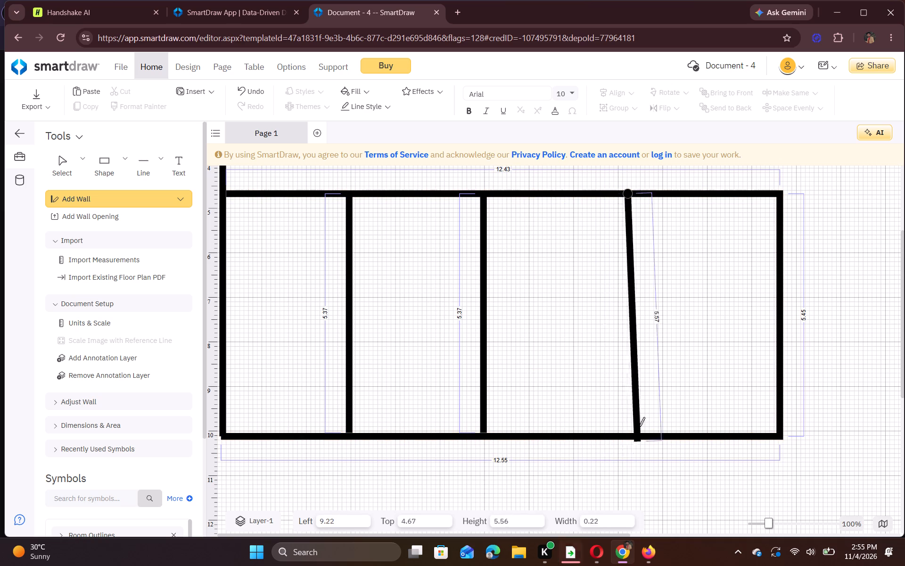
{"action": "left_click", "coordinate": [638, 432]}
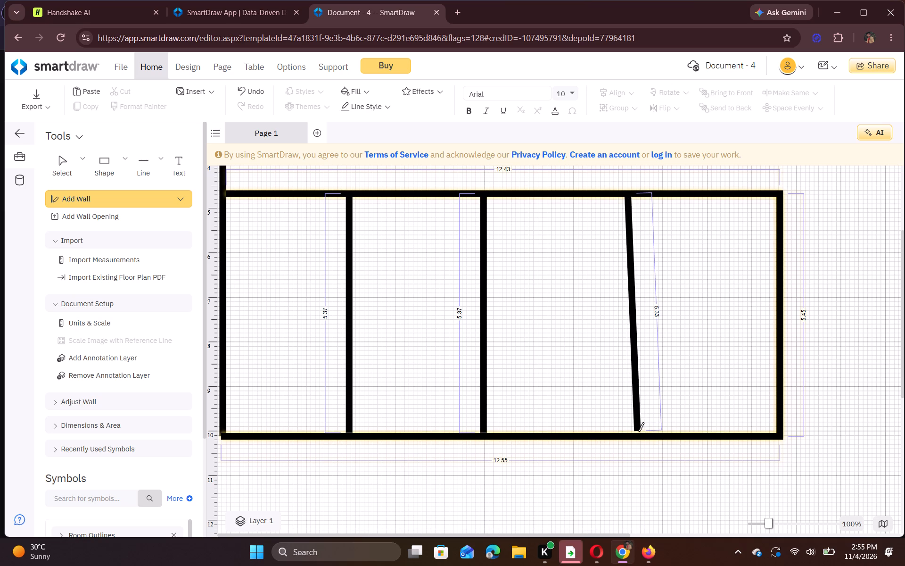
{"action": "left_click", "coordinate": [638, 432]}
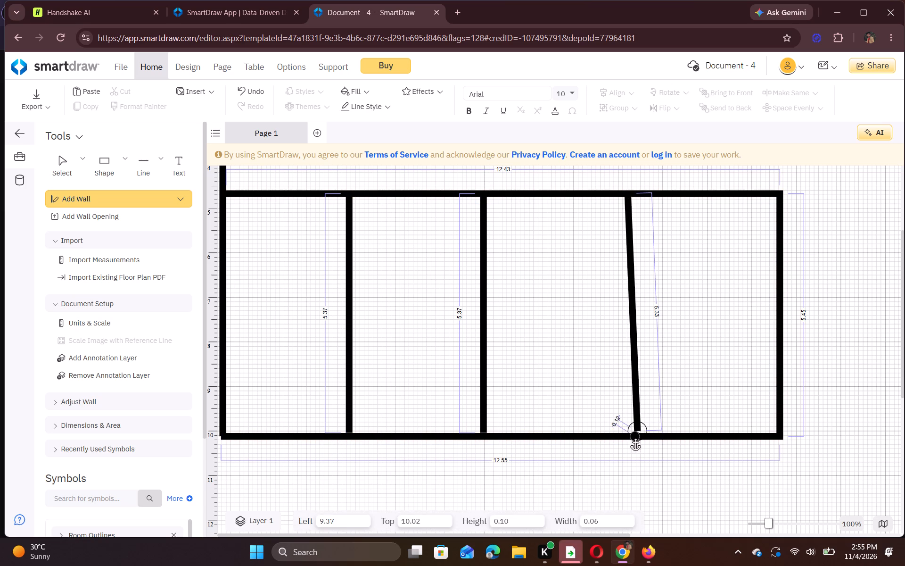
{"action": "left_click", "coordinate": [637, 426]}
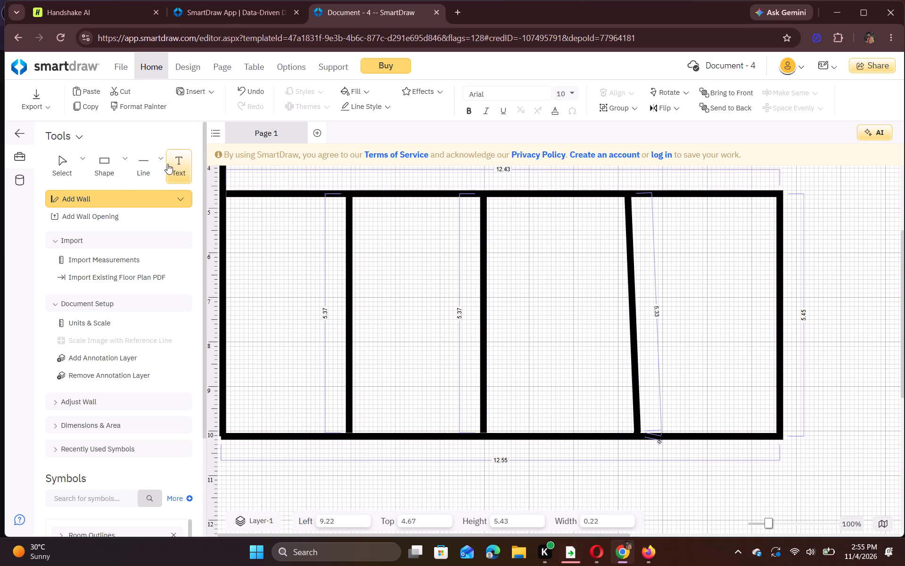
Draw a thin line about 12.5 long between the left and right walls and level it at about 7 on the vertical ruler.
{"action": "left_click", "coordinate": [149, 164]}
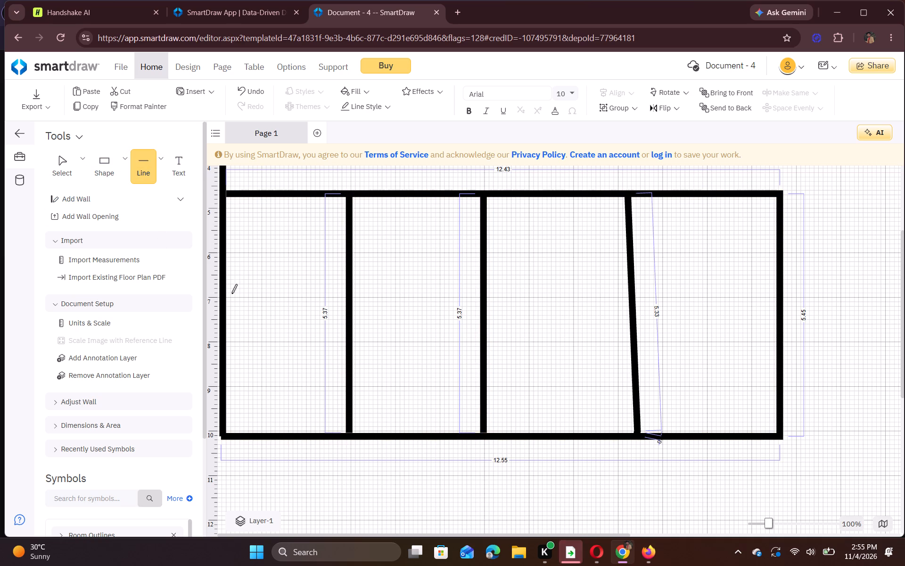
{"action": "left_click_drag", "start_coordinate": [225, 297], "coordinate": [780, 284]}
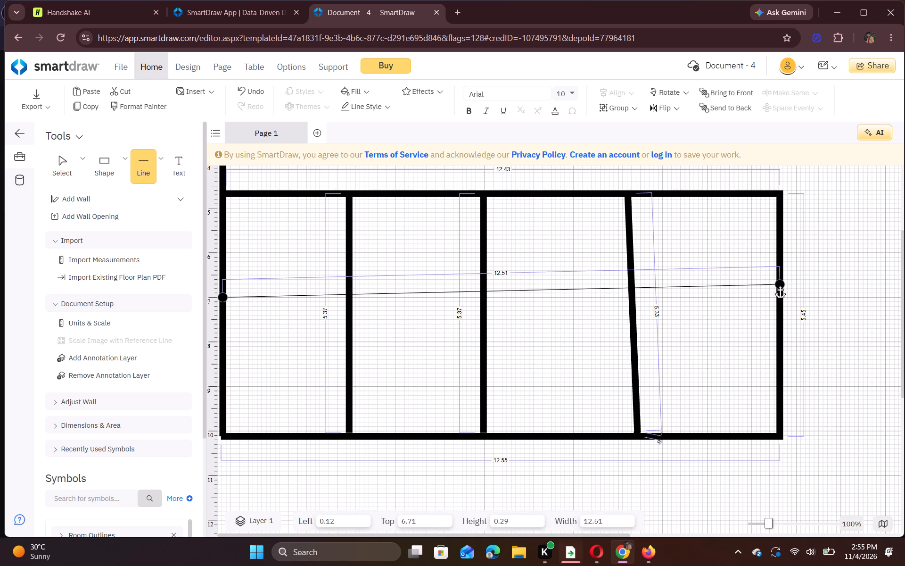
{"action": "left_click_drag", "start_coordinate": [780, 284], "coordinate": [779, 284]}
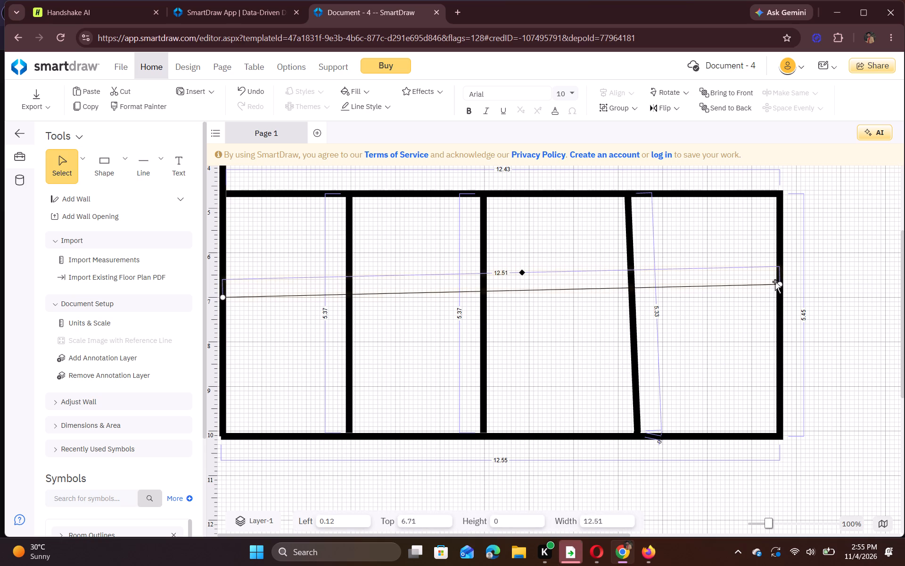
{"action": "left_click_drag", "start_coordinate": [779, 285], "coordinate": [777, 293]}
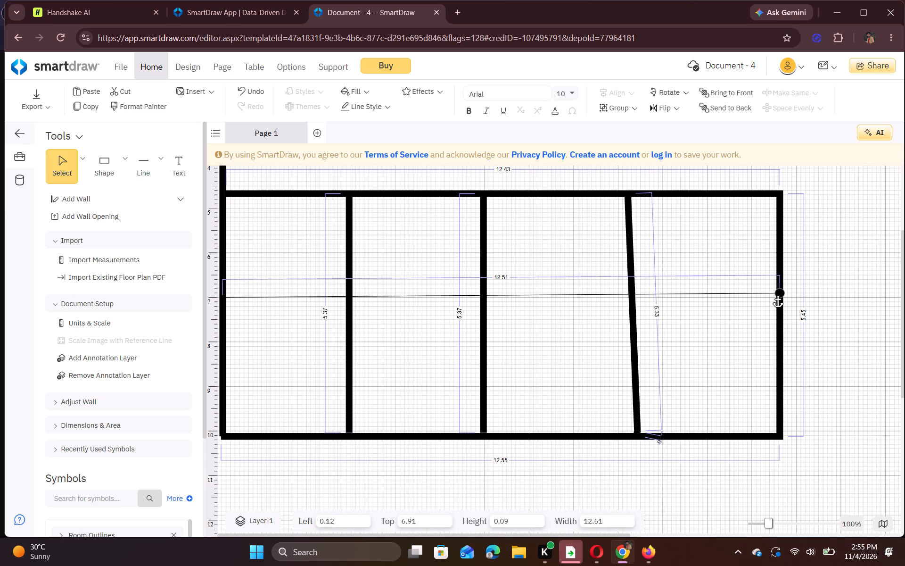
{"action": "left_click_drag", "start_coordinate": [777, 293], "coordinate": [775, 297]}
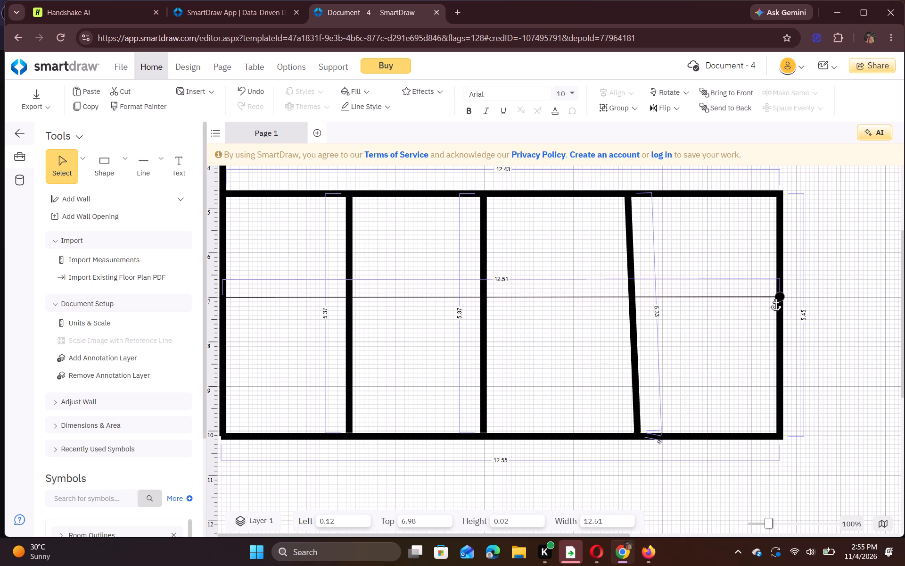
{"action": "left_click_drag", "start_coordinate": [775, 297], "coordinate": [775, 297]}
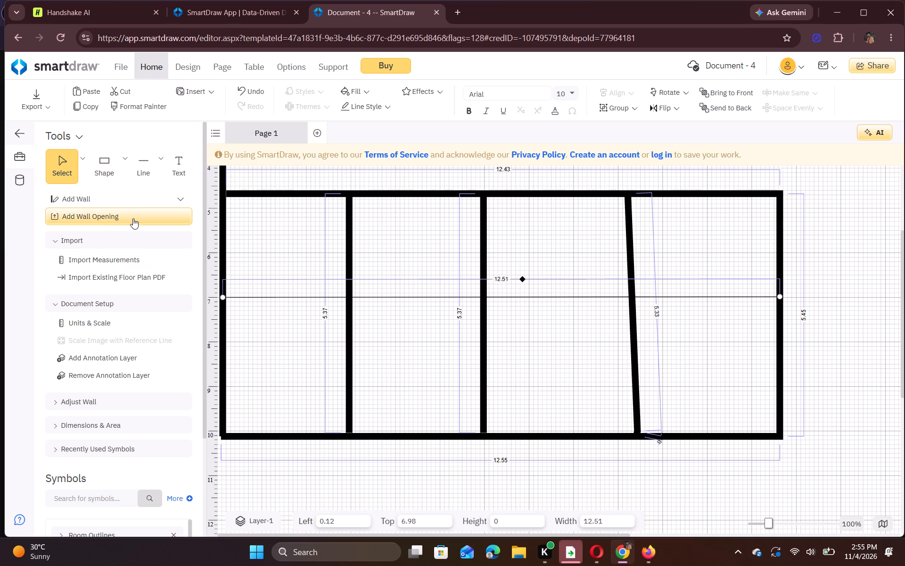
Draw two more thin horizontal lines between the left and right walls, at about 9 and 5.7 on the vertical ruler.
{"action": "left_click", "coordinate": [145, 162]}
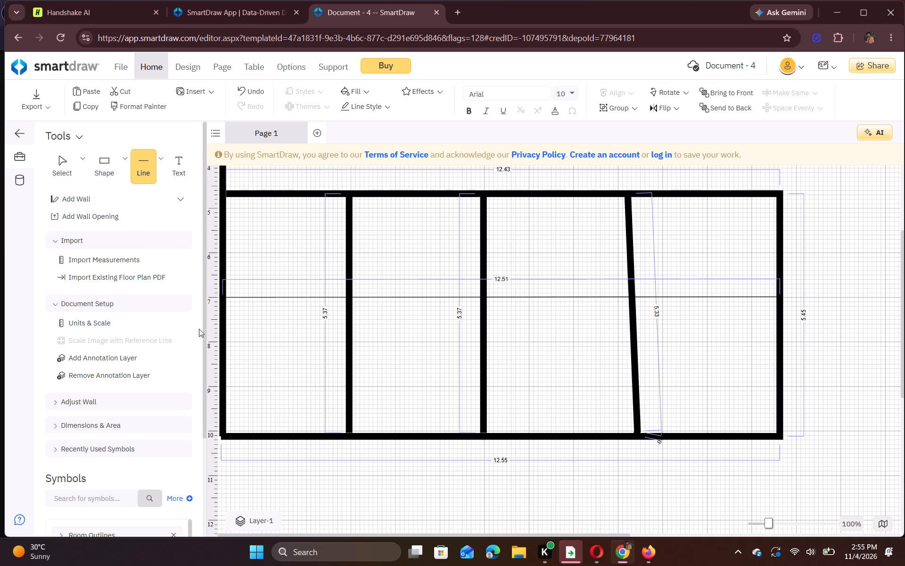
{"action": "left_click_drag", "start_coordinate": [223, 387], "coordinate": [779, 390]}
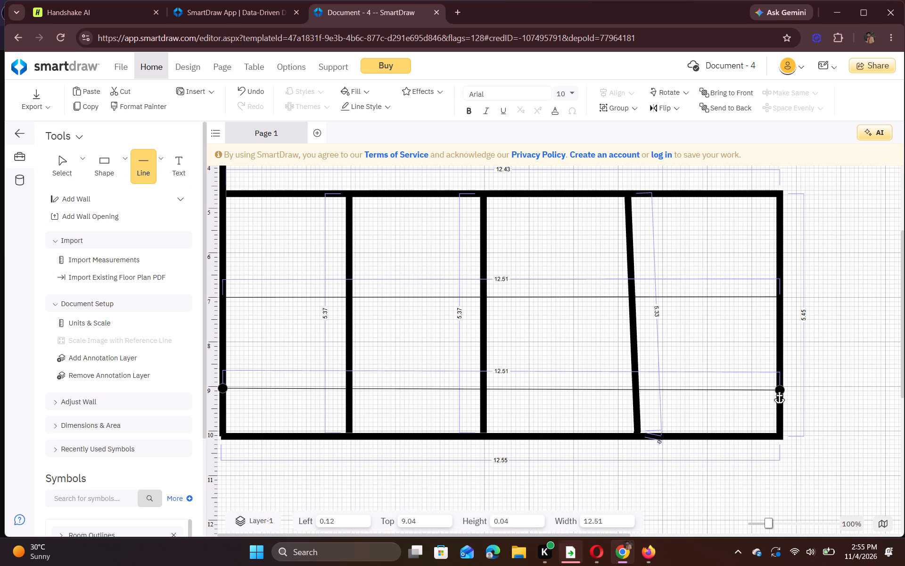
{"action": "left_click_drag", "start_coordinate": [779, 390], "coordinate": [777, 391]}
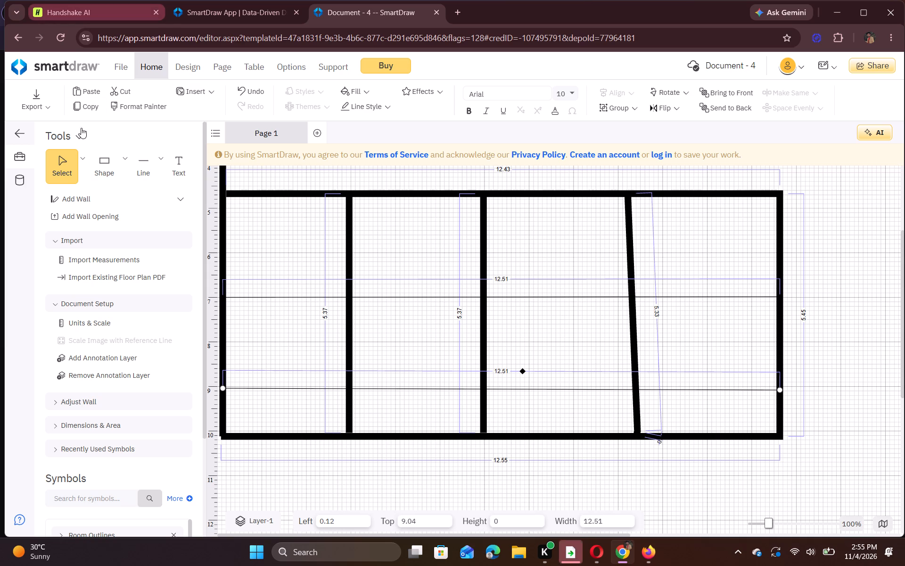
{"action": "left_click", "coordinate": [137, 165]}
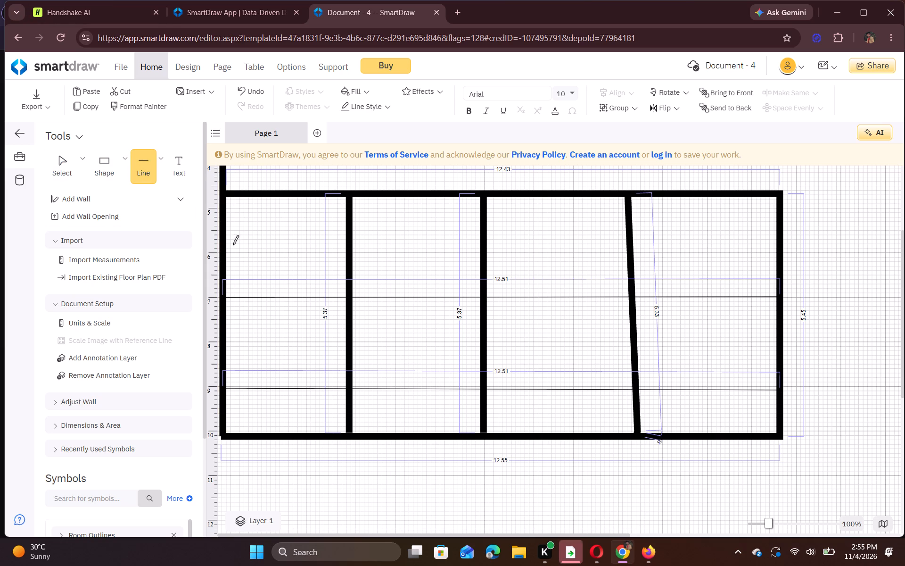
{"action": "left_click_drag", "start_coordinate": [226, 239], "coordinate": [735, 231]}
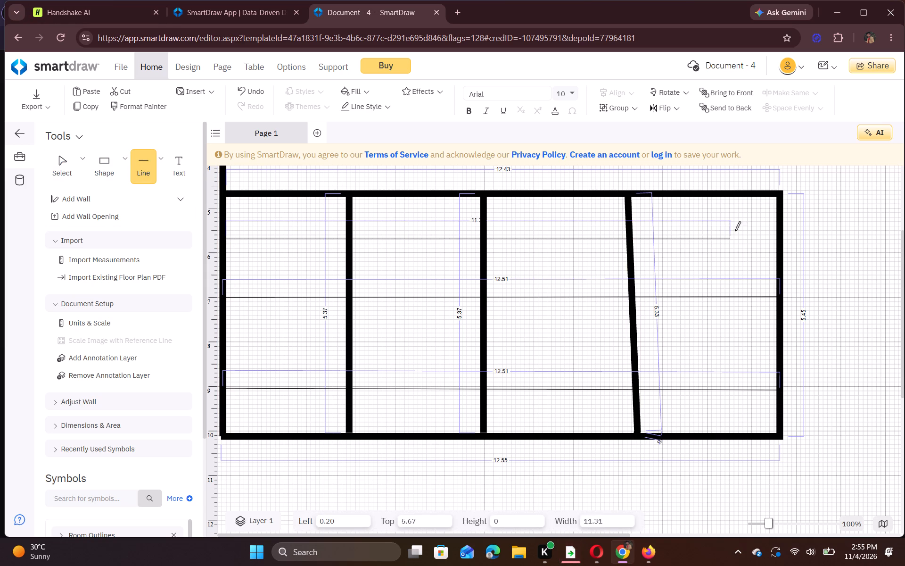
{"action": "left_click_drag", "start_coordinate": [735, 231], "coordinate": [770, 237]}
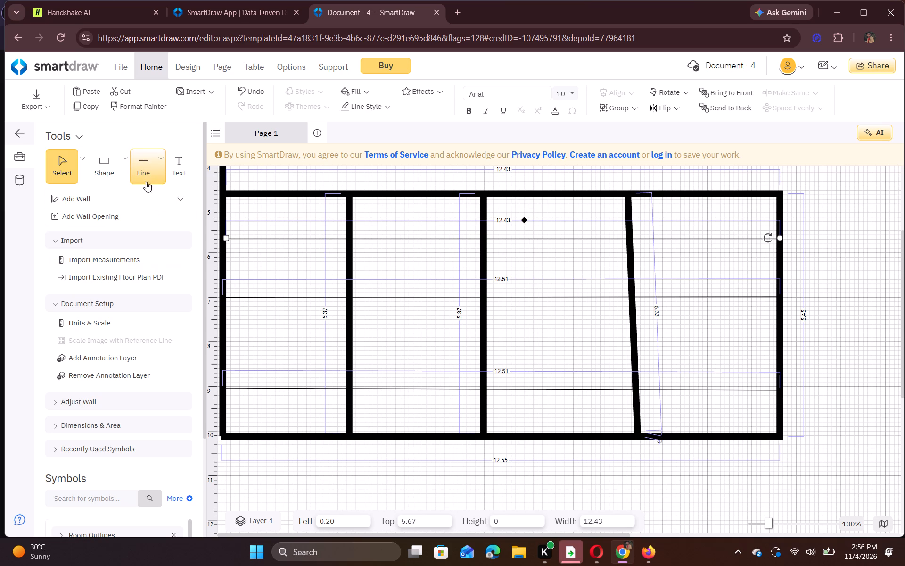
Draw another thin, nearly horizontal line about 12.5 long between the left and right walls, at about 7.9 on the vertical ruler.
{"action": "left_click", "coordinate": [138, 162]}
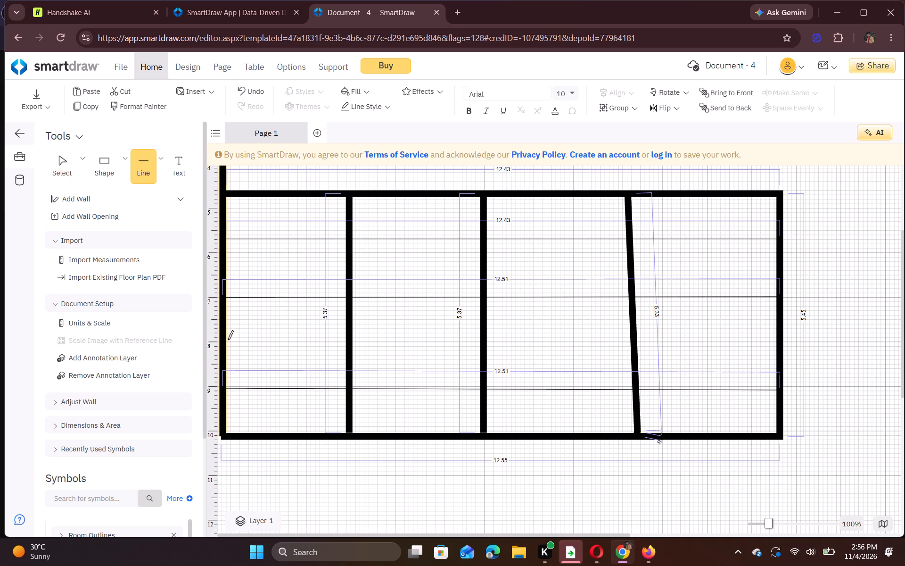
{"action": "left_click_drag", "start_coordinate": [224, 340], "coordinate": [438, 325]}
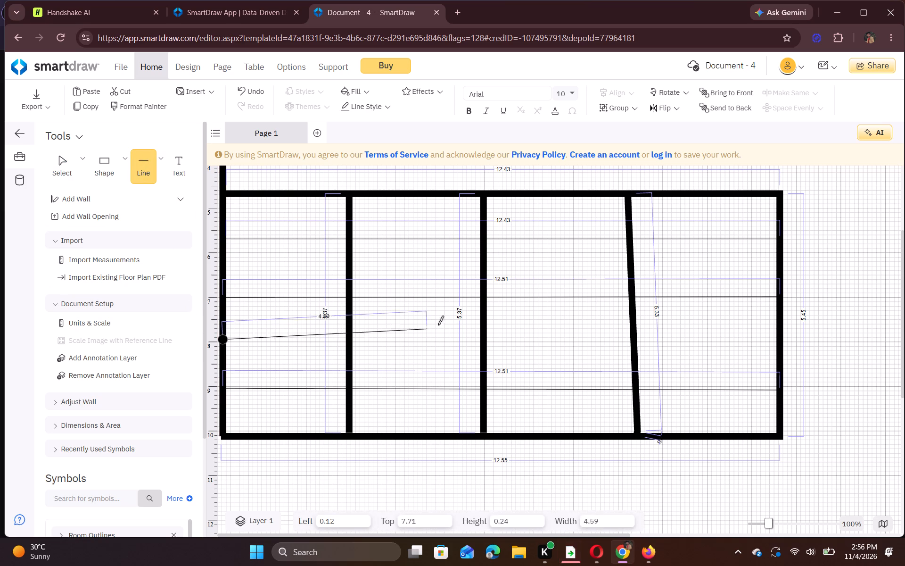
{"action": "left_click_drag", "start_coordinate": [438, 325], "coordinate": [721, 352]}
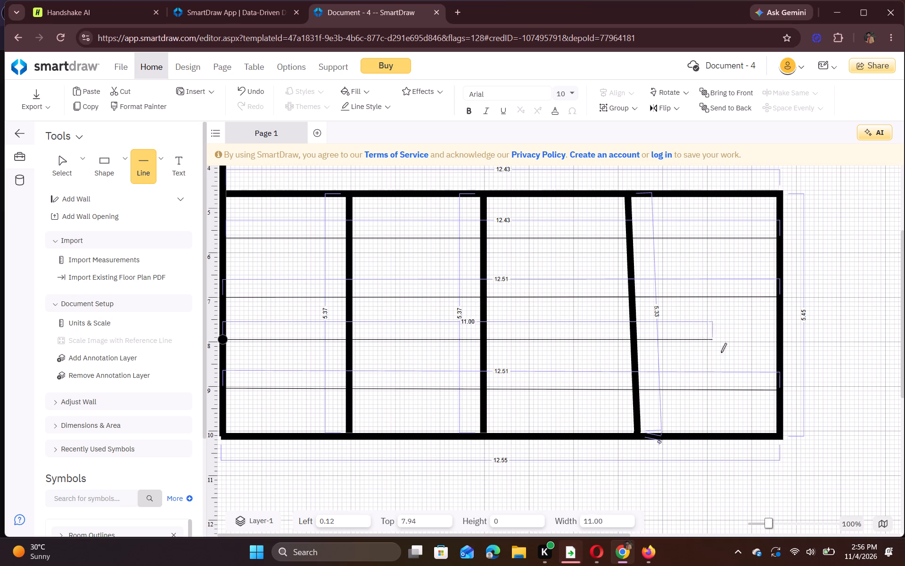
{"action": "left_click_drag", "start_coordinate": [721, 352], "coordinate": [769, 344]}
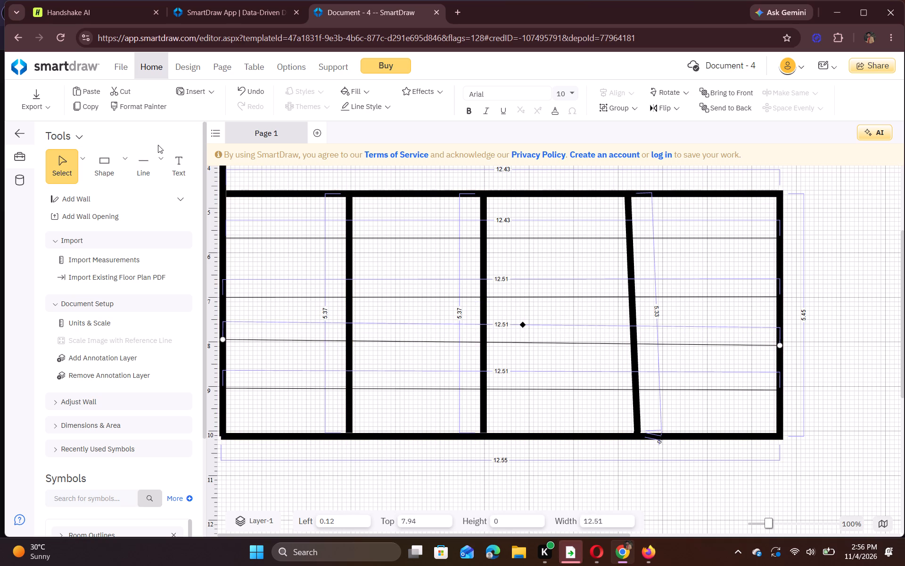
Draw thin vertical lines about 5.3 long through the first two rooms, about 1.4 and 4.4 from the page's left edge.
{"action": "left_click", "coordinate": [143, 156]}
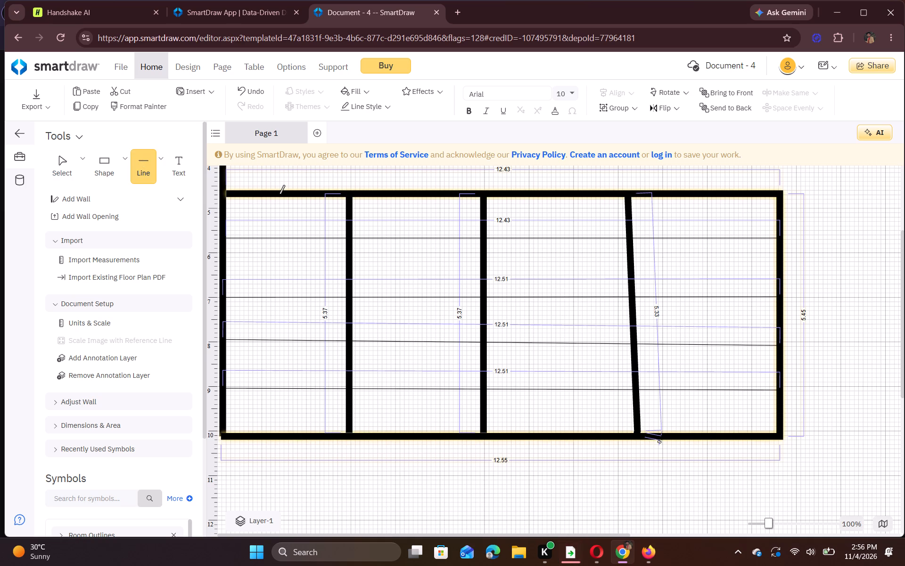
{"action": "left_click_drag", "start_coordinate": [279, 194], "coordinate": [278, 348]}
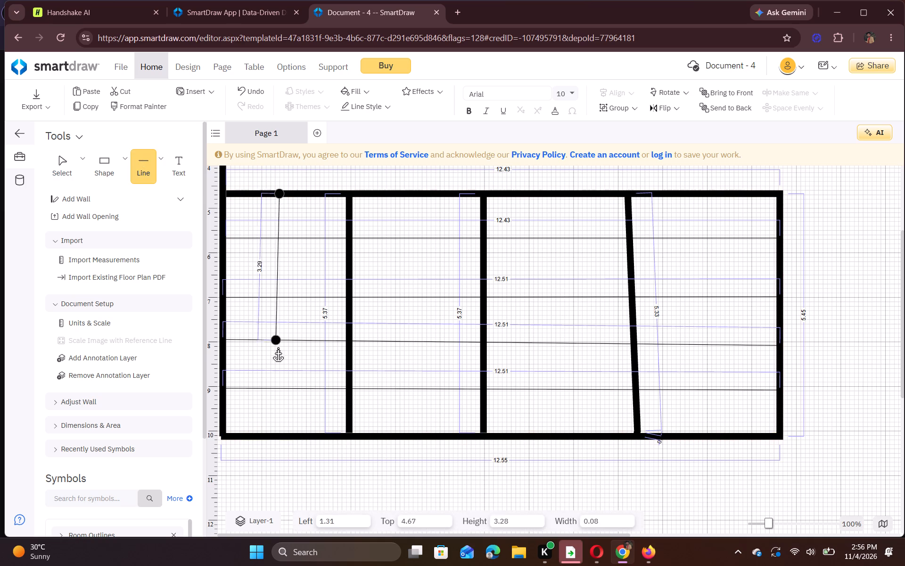
{"action": "left_click_drag", "start_coordinate": [278, 348], "coordinate": [287, 429]}
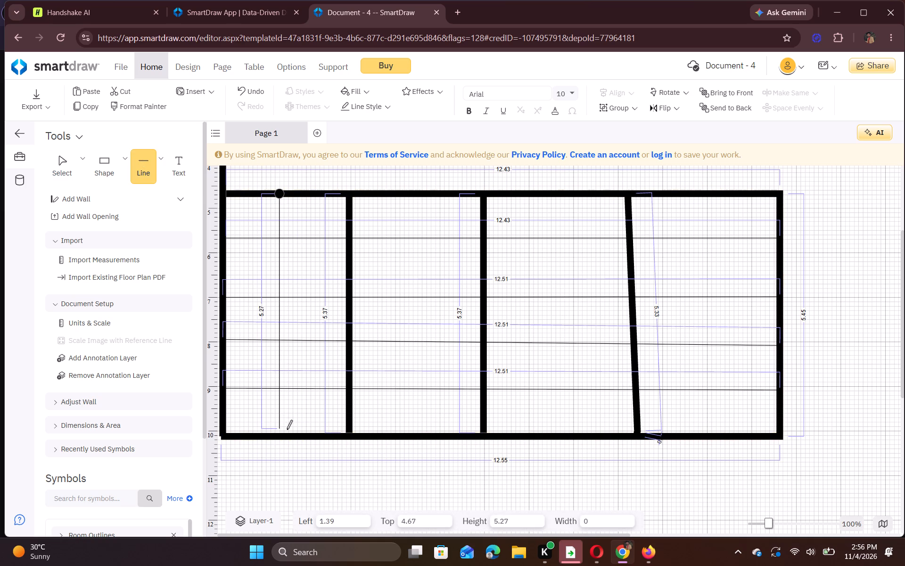
{"action": "left_click_drag", "start_coordinate": [287, 429], "coordinate": [287, 430]}
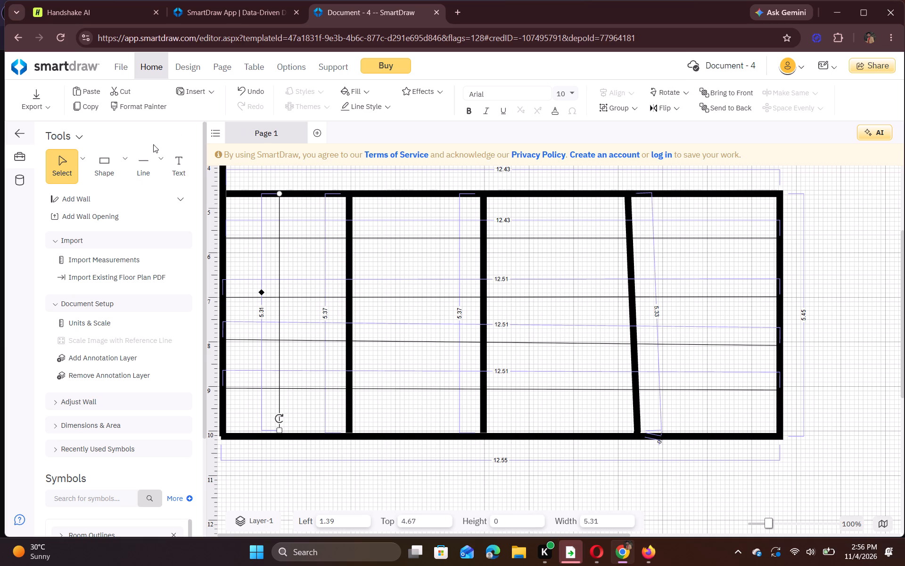
{"action": "left_click", "coordinate": [143, 164]}
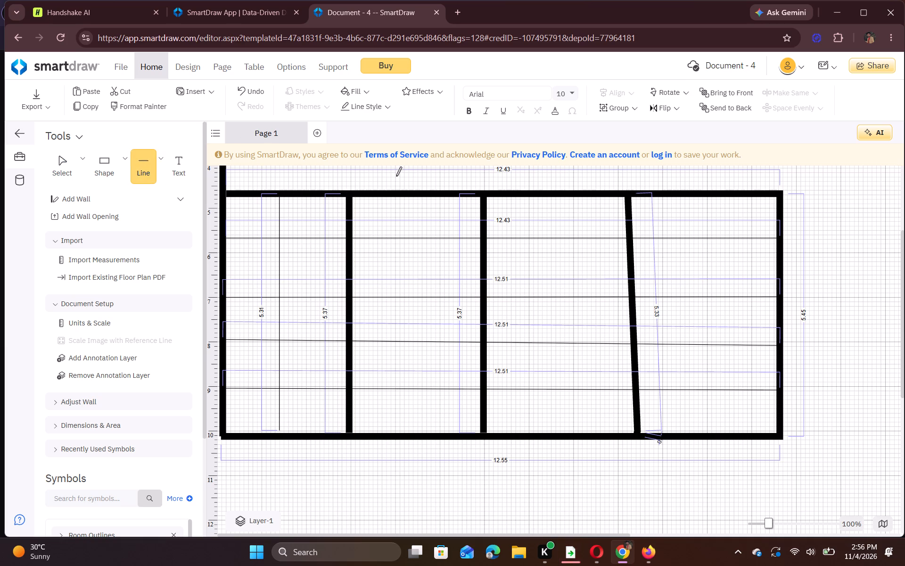
{"action": "left_click_drag", "start_coordinate": [411, 194], "coordinate": [430, 325]}
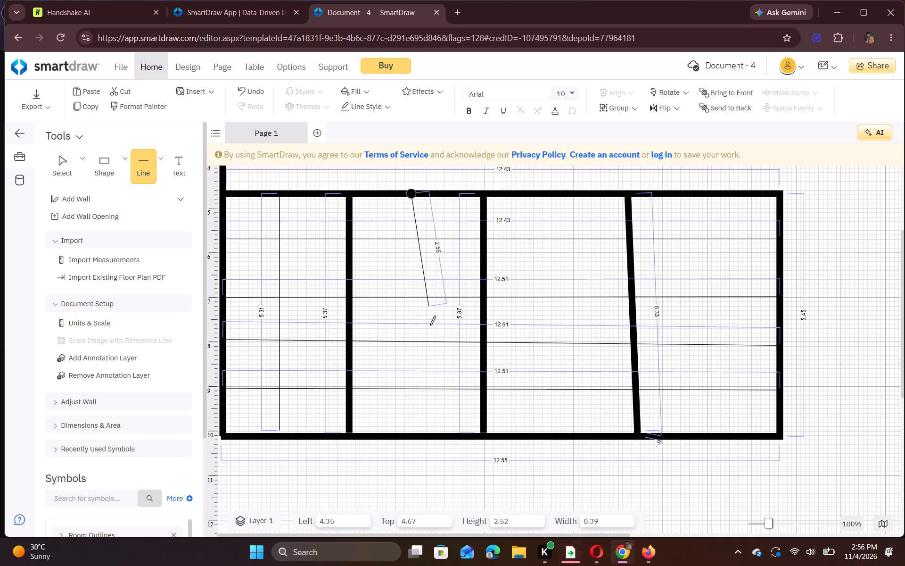
{"action": "left_click_drag", "start_coordinate": [430, 325], "coordinate": [417, 455]}
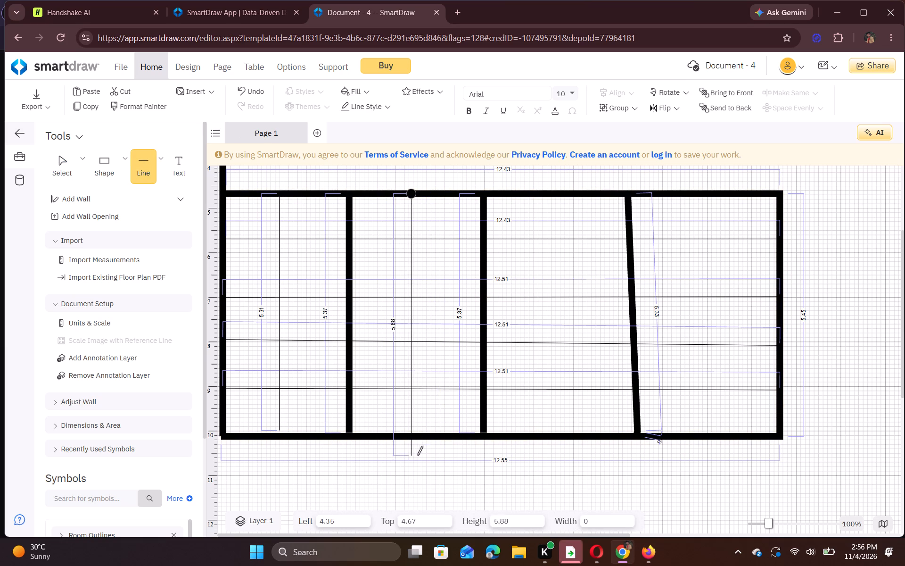
{"action": "left_click_drag", "start_coordinate": [417, 455], "coordinate": [417, 432]}
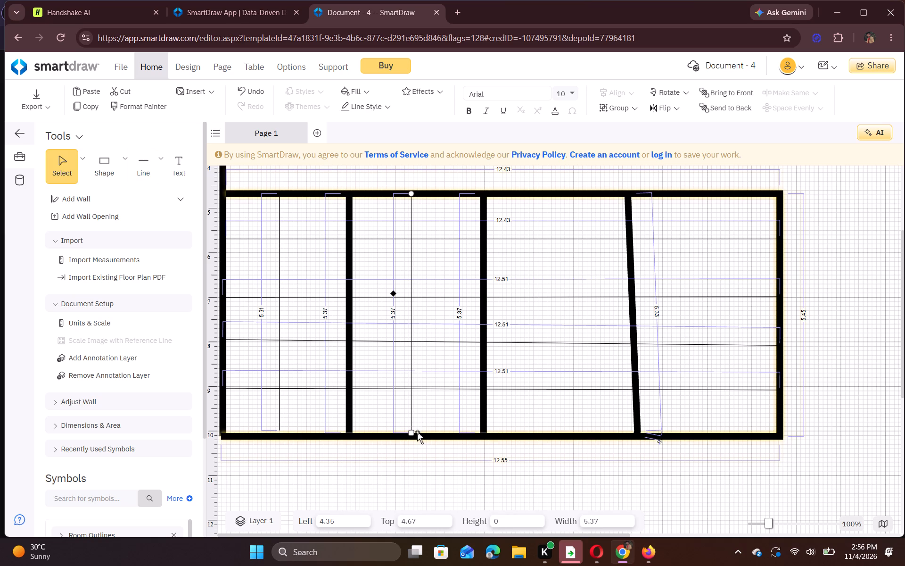
Draw thin vertical lines about 5.3 long through the third and fourth rooms, about 7.6 and 10.9 from the page's left edge.
{"action": "left_click", "coordinate": [150, 155]}
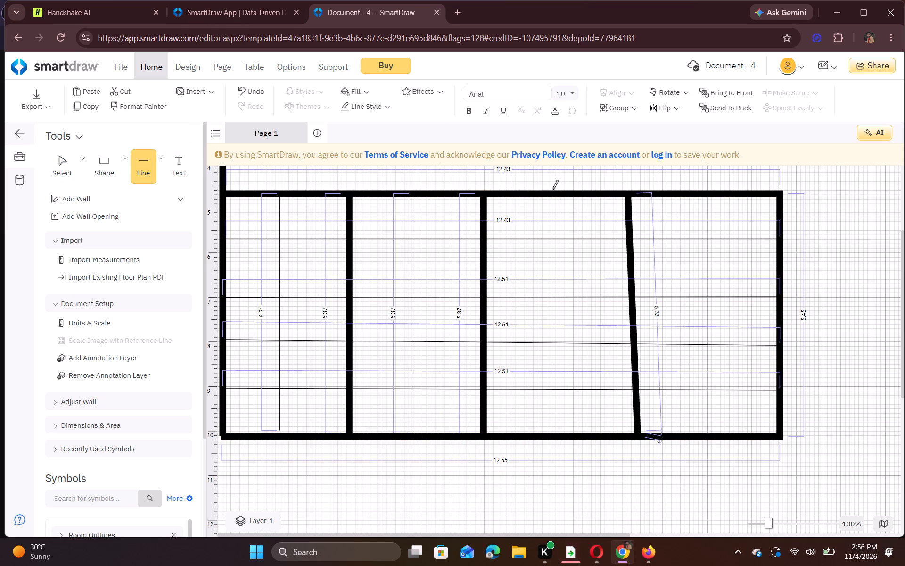
{"action": "left_click_drag", "start_coordinate": [554, 196], "coordinate": [557, 385]}
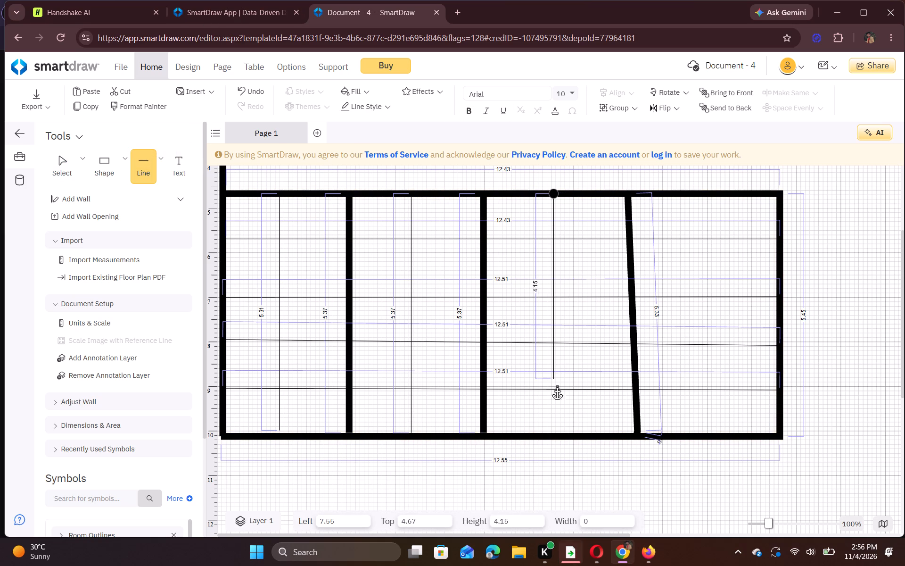
{"action": "left_click_drag", "start_coordinate": [557, 385], "coordinate": [560, 432]}
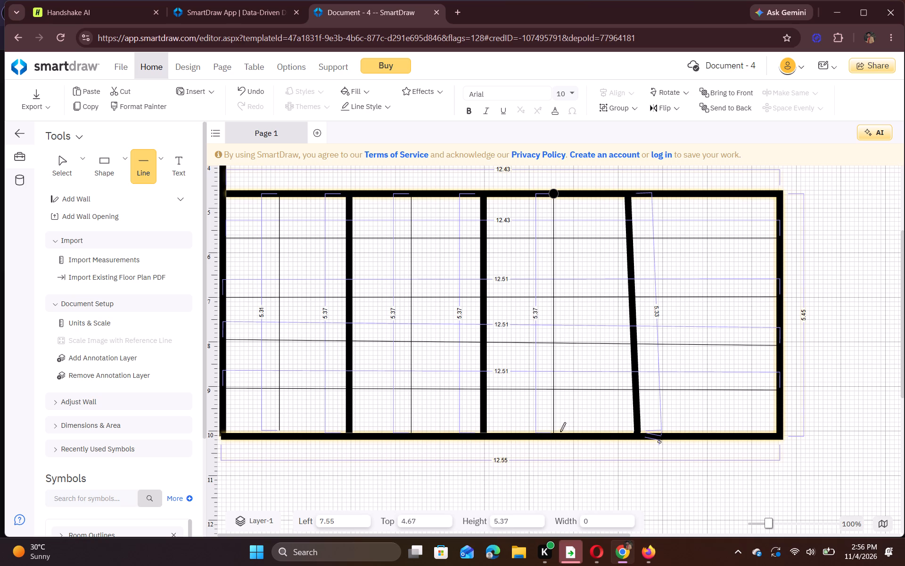
{"action": "left_click_drag", "start_coordinate": [560, 432], "coordinate": [561, 431]}
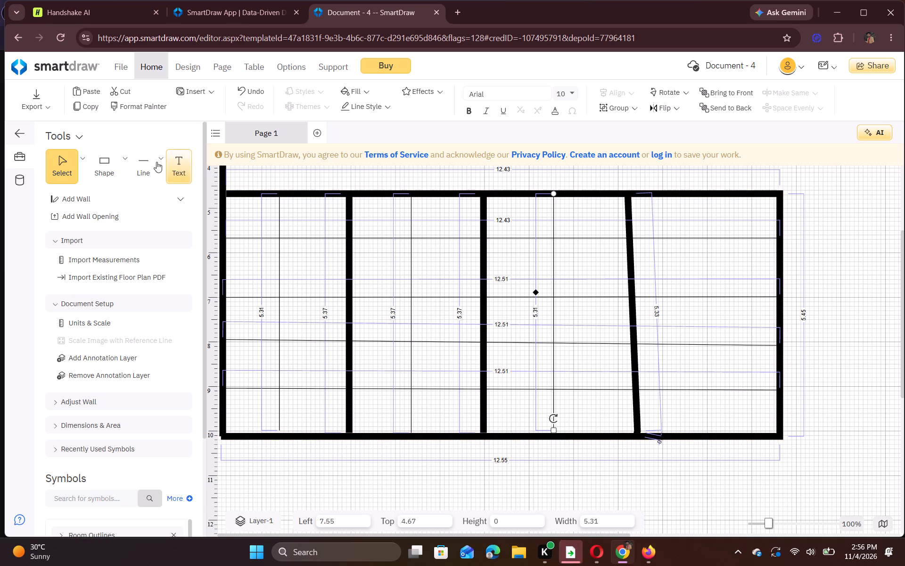
{"action": "left_click", "coordinate": [143, 162]}
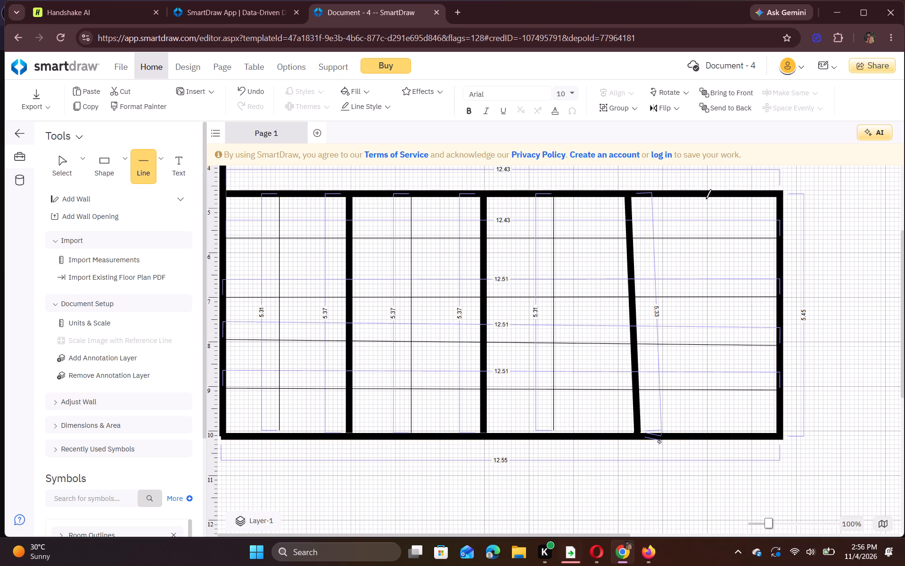
{"action": "left_click_drag", "start_coordinate": [706, 198], "coordinate": [717, 462]}
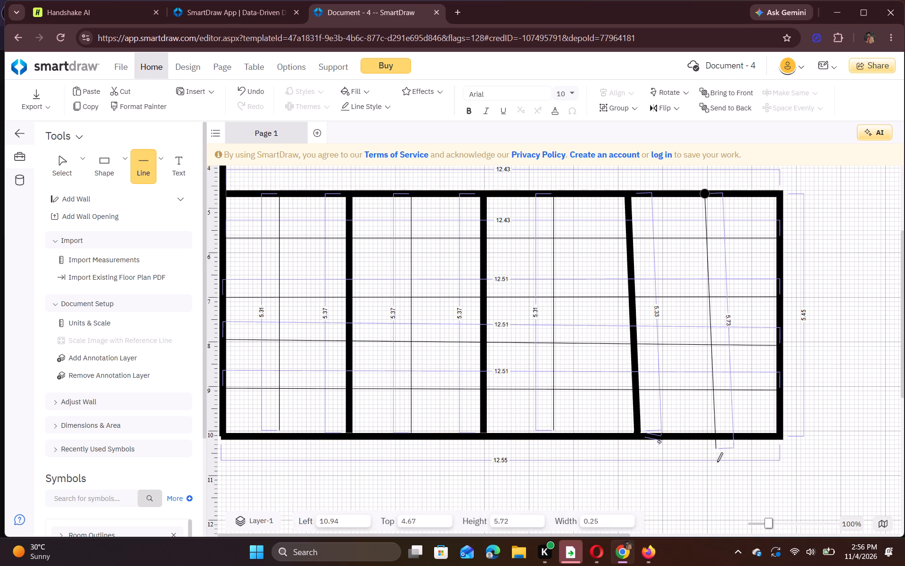
{"action": "left_click_drag", "start_coordinate": [717, 462], "coordinate": [717, 466]}
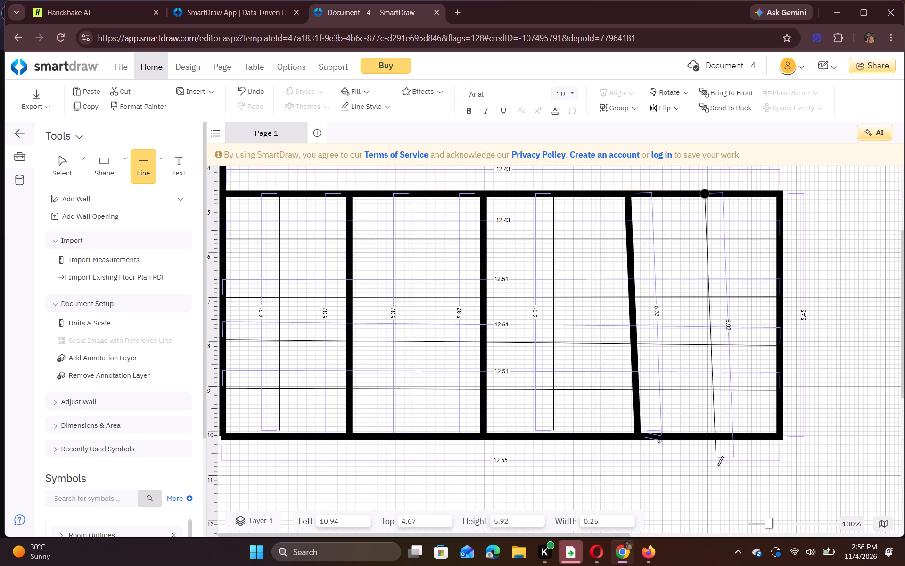
{"action": "left_click_drag", "start_coordinate": [717, 466], "coordinate": [708, 431]}
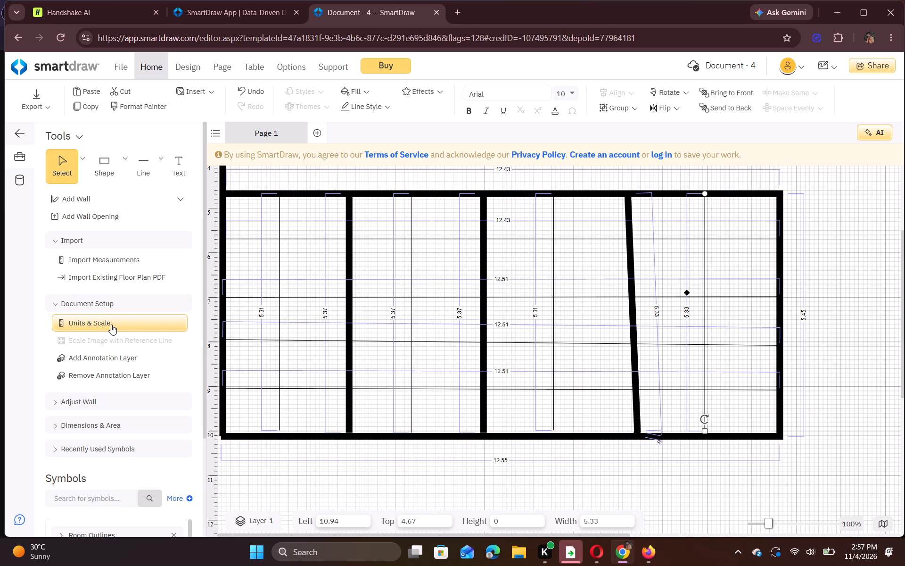
Add two 1.22-wide wall openings in the upper wall, starting about 1.7 and 2.9 from the page's left edge.
{"action": "left_click", "coordinate": [82, 212]}
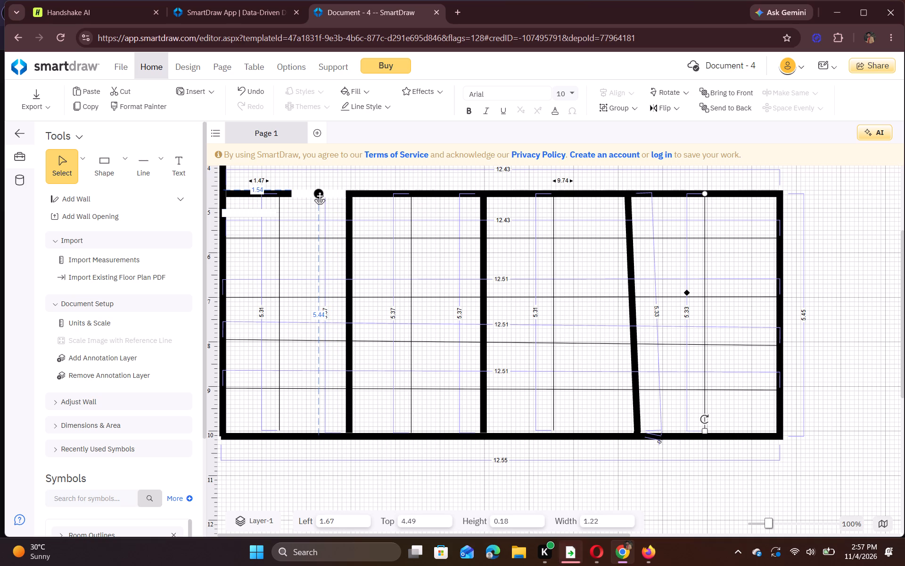
{"action": "left_click", "coordinate": [319, 190]}
{"action": "left_click", "coordinate": [315, 268]}
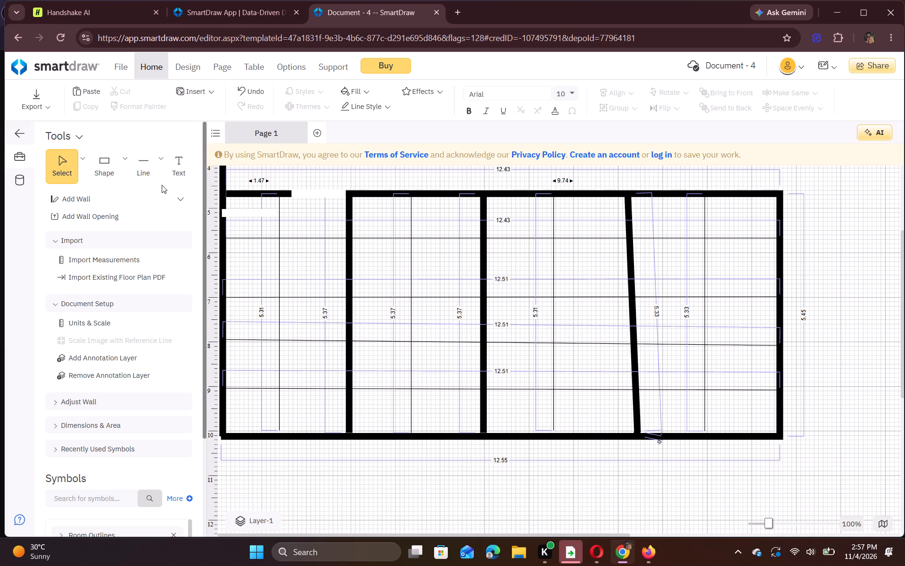
{"action": "left_click", "coordinate": [115, 218]}
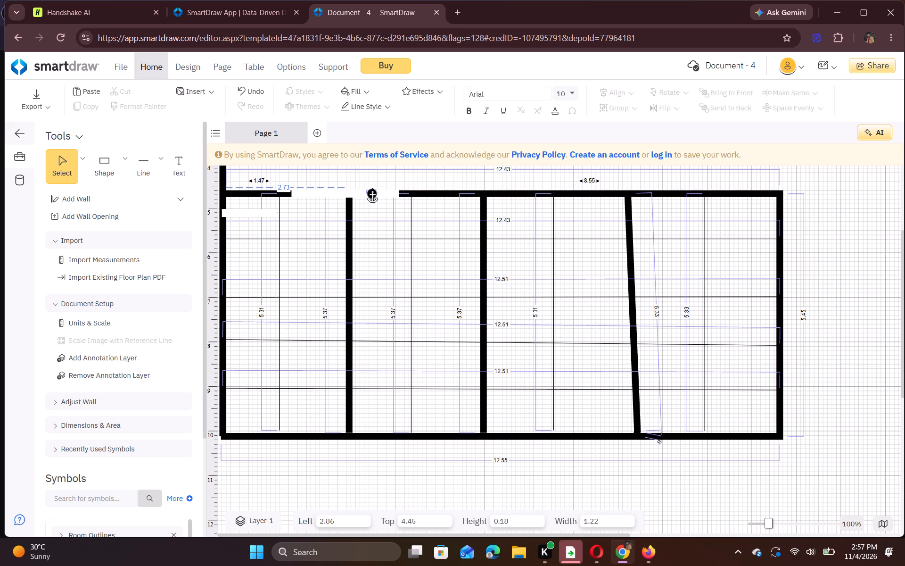
{"action": "left_click", "coordinate": [372, 189]}
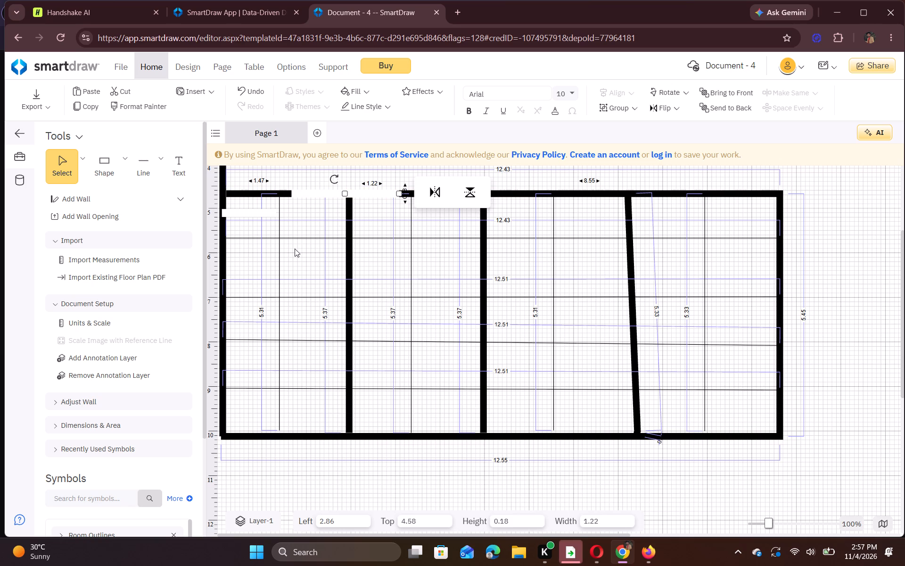
Add two more 1.22-wide openings in the upper wall, starting about 6 and 9.1 from the page's left edge.
{"action": "left_click", "coordinate": [130, 212]}
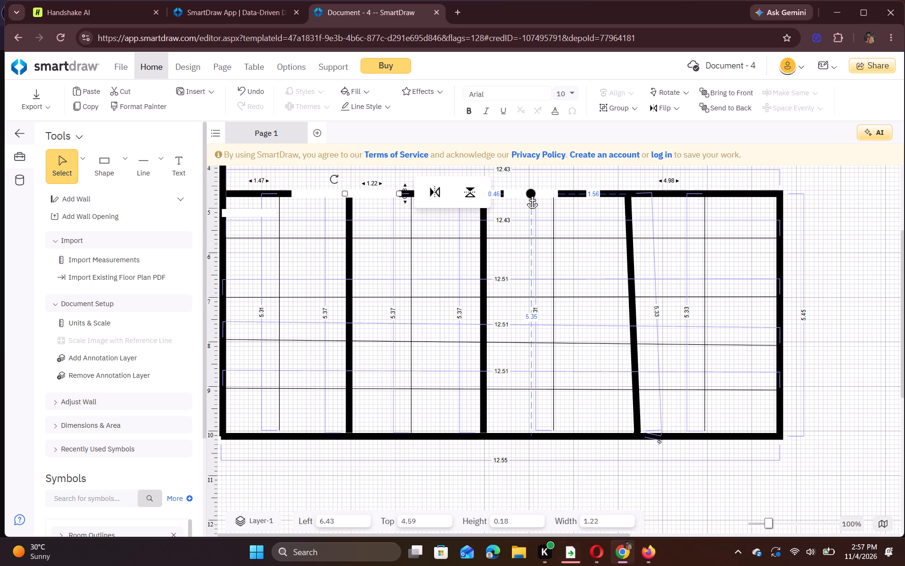
{"action": "left_click", "coordinate": [513, 191]}
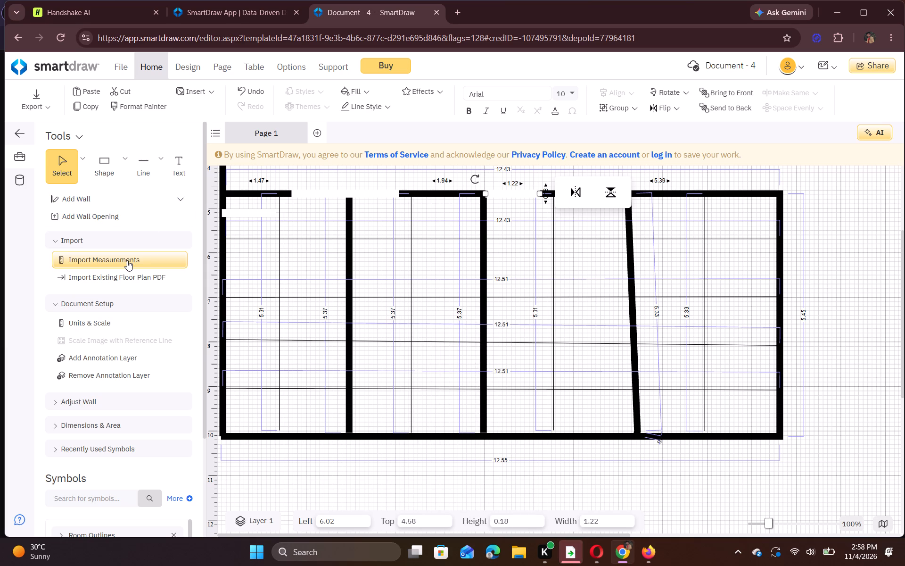
{"action": "left_click", "coordinate": [126, 221]}
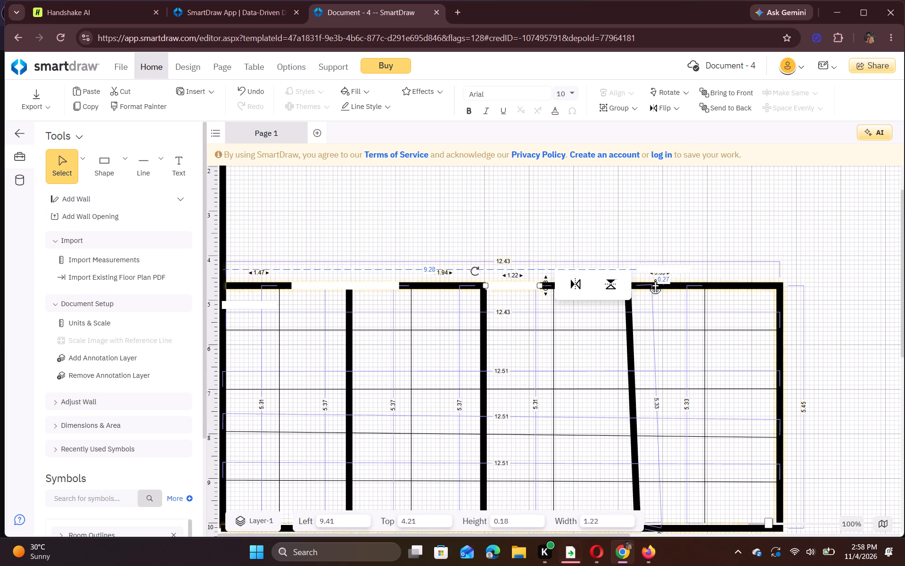
{"action": "left_click", "coordinate": [652, 284]}
{"action": "scroll", "coordinate": [652, 284], "scroll_direction": "down", "scroll_amount": 1}
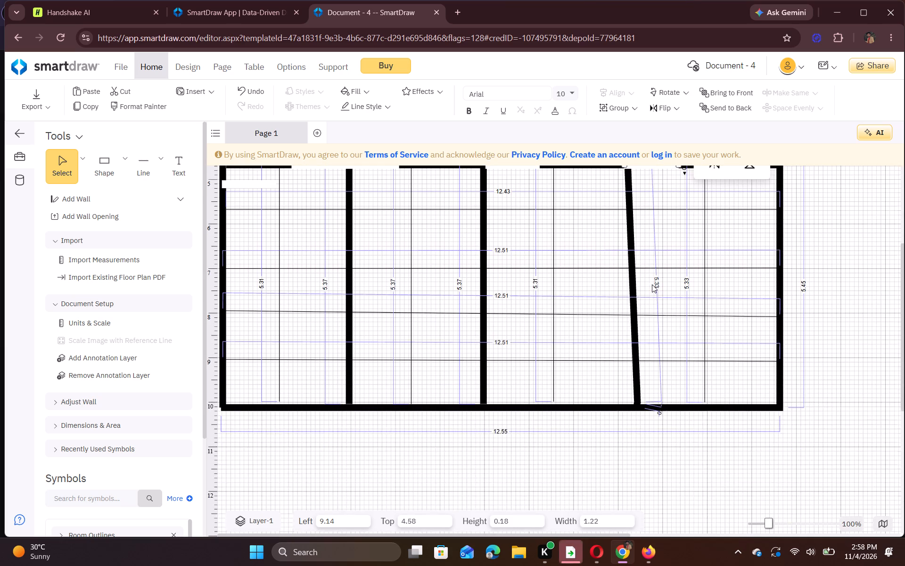
{"action": "scroll", "coordinate": [652, 284], "scroll_direction": "down", "scroll_amount": 1}
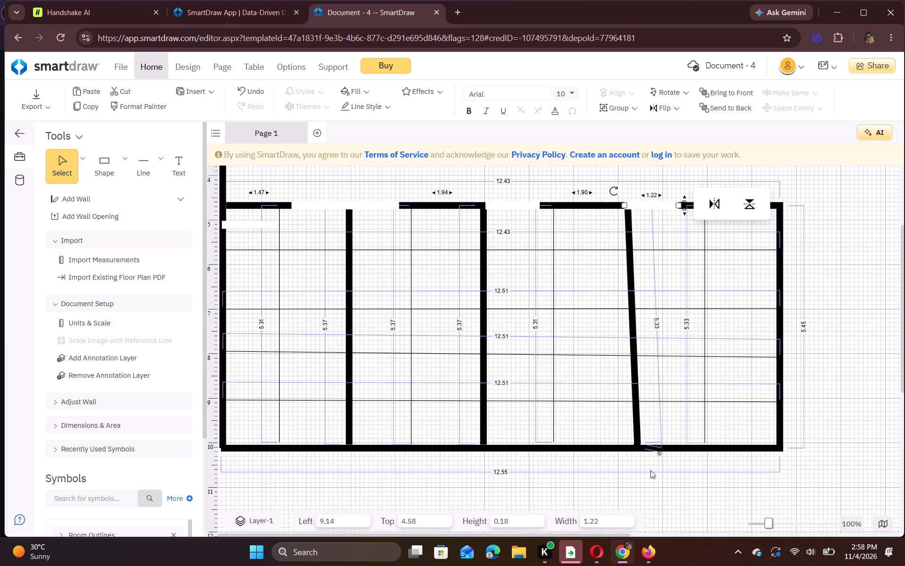
{"action": "left_click", "coordinate": [648, 474]}
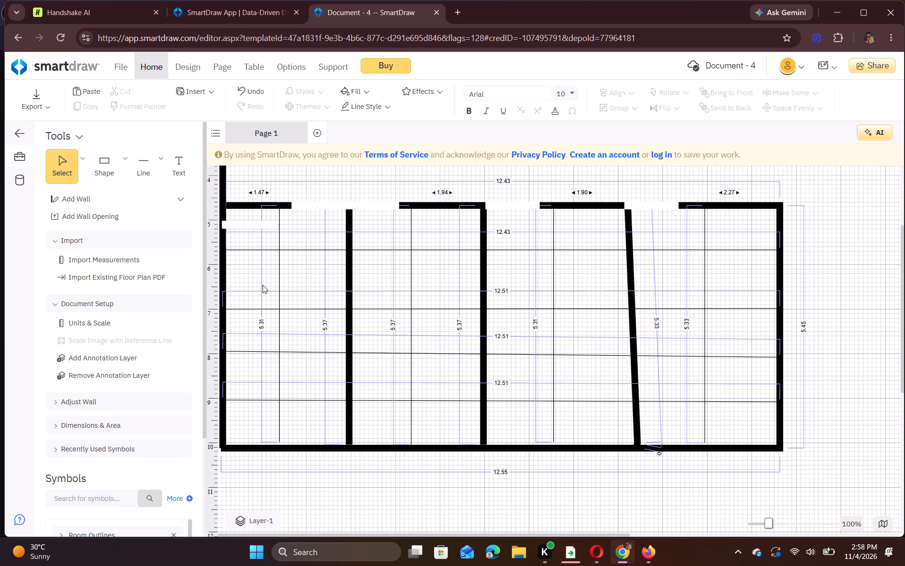
Draw a horizontal interior wall about 12.4 long from the left wall to the right wall, at about 7 on the vertical ruler.
{"action": "left_click", "coordinate": [105, 198]}
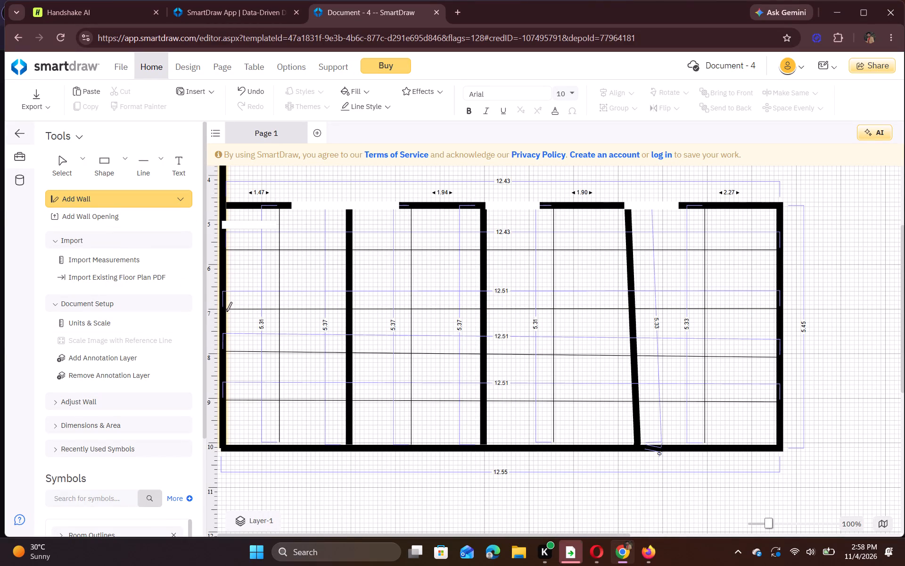
{"action": "left_click_drag", "start_coordinate": [225, 312], "coordinate": [566, 317]}
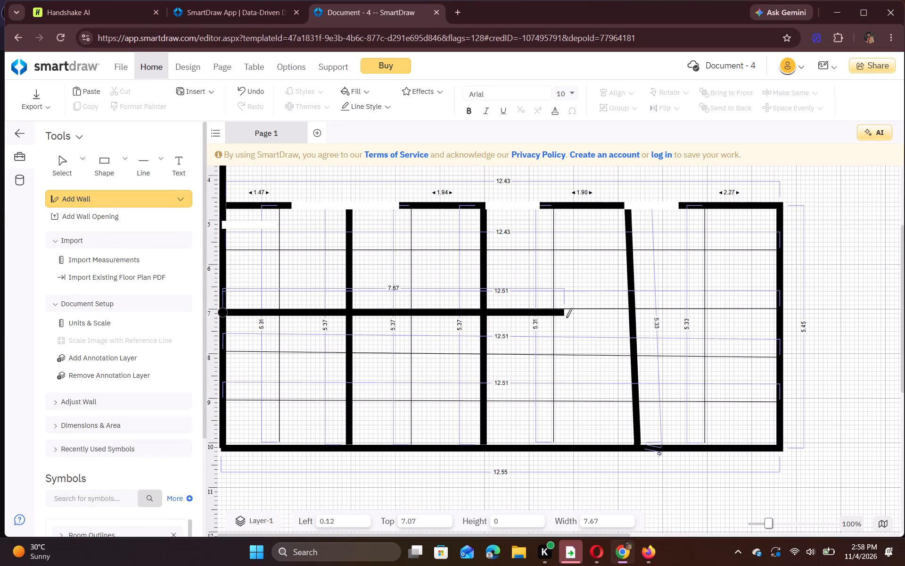
{"action": "left_click_drag", "start_coordinate": [566, 317], "coordinate": [777, 309]}
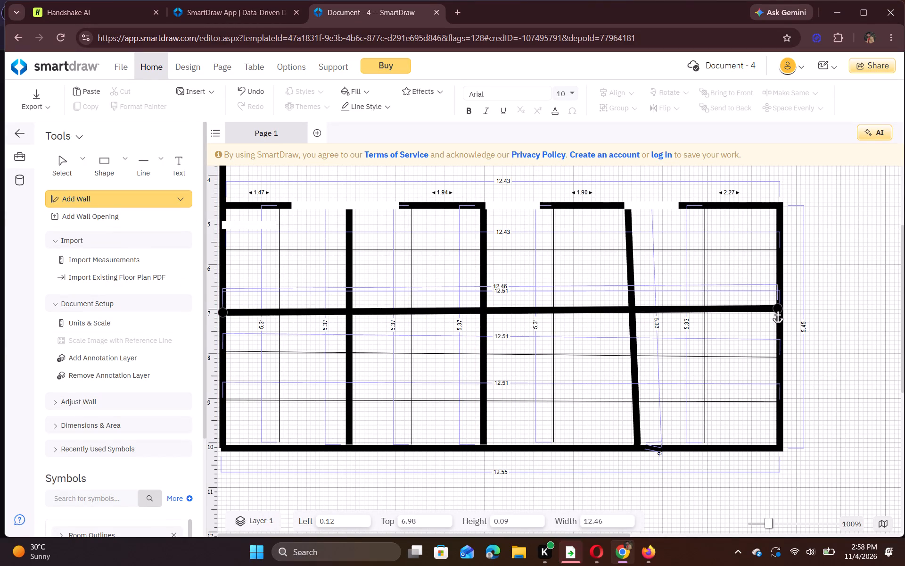
{"action": "left_click_drag", "start_coordinate": [777, 309], "coordinate": [777, 309]}
{"action": "left_click", "coordinate": [777, 309]}
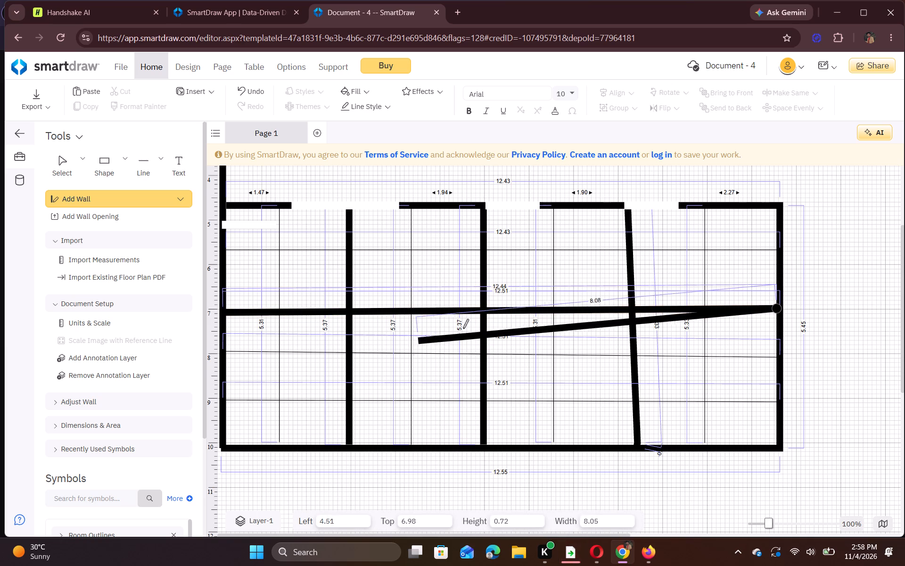
{"action": "left_click", "coordinate": [780, 304]}
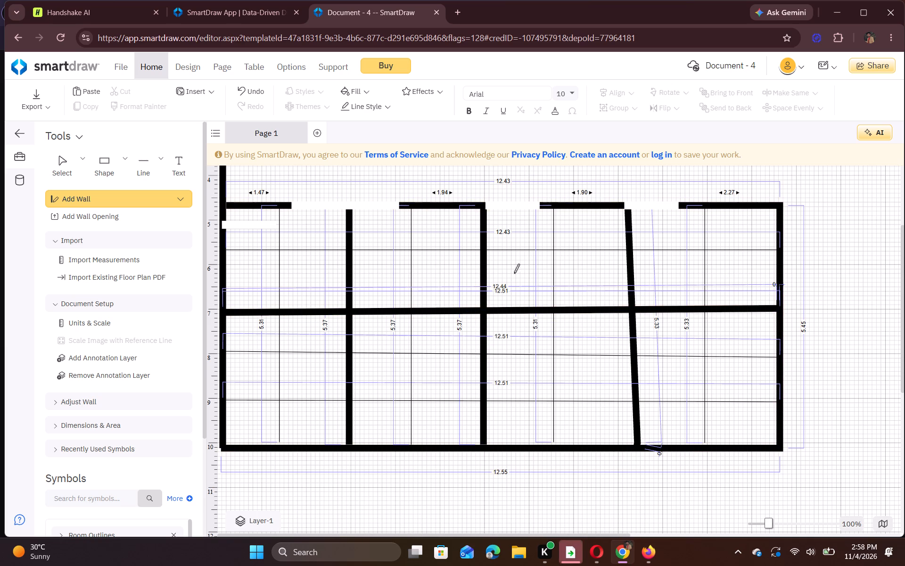
Add a 1.22-wide wall opening in the first interior vertical wall, moved to just below the horizontal interior wall.
{"action": "left_click", "coordinate": [115, 213]}
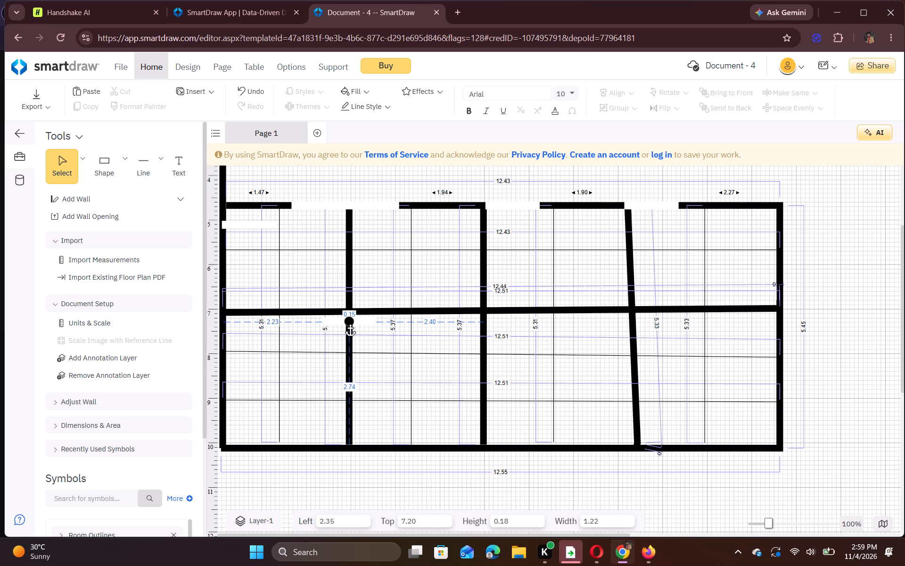
{"action": "left_click", "coordinate": [350, 322]}
{"action": "left_click", "coordinate": [350, 322]}
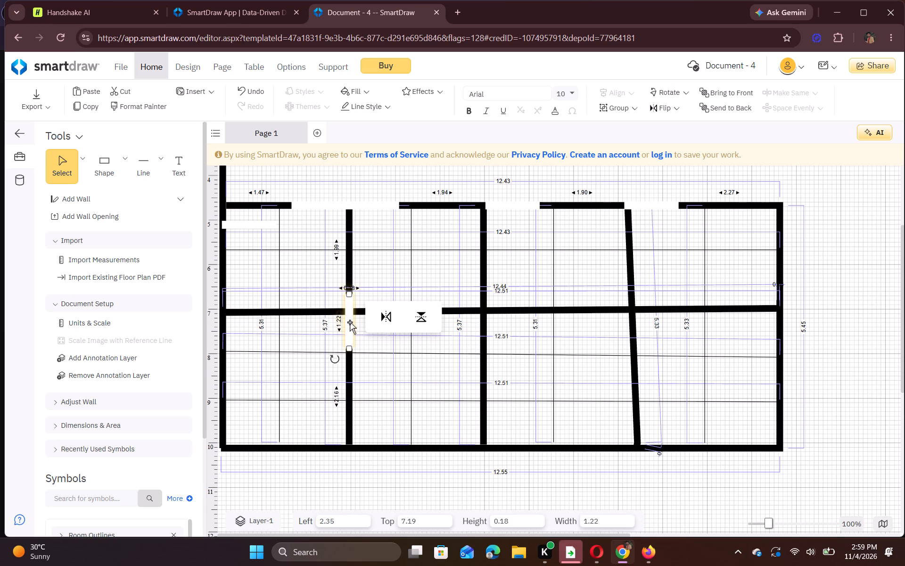
{"action": "left_click_drag", "start_coordinate": [350, 322], "coordinate": [351, 311]}
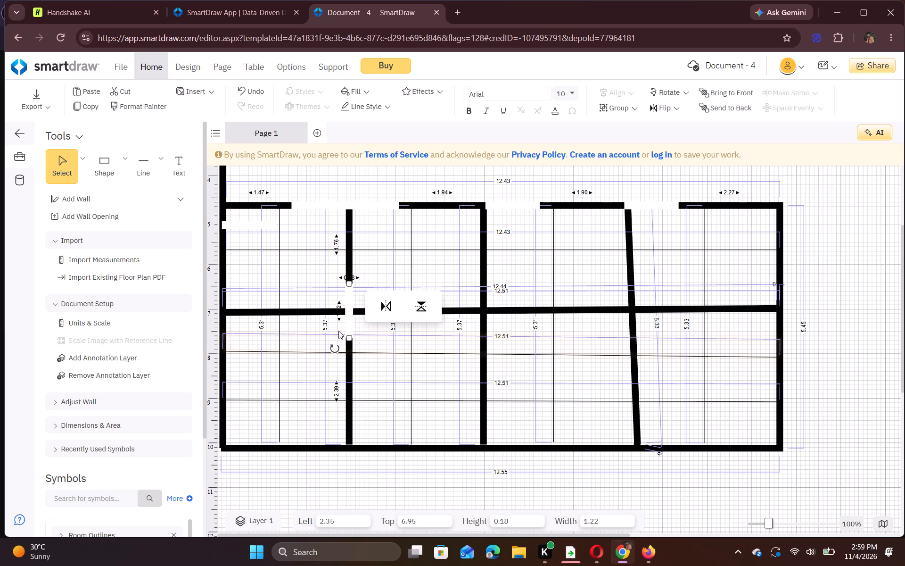
{"action": "left_click_drag", "start_coordinate": [350, 315], "coordinate": [351, 350]}
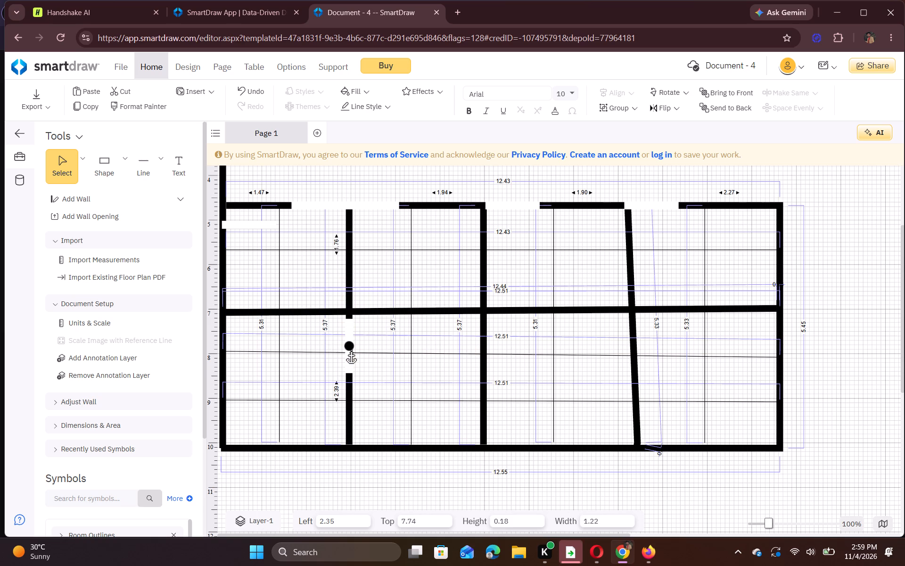
{"action": "left_click_drag", "start_coordinate": [351, 350], "coordinate": [352, 346]}
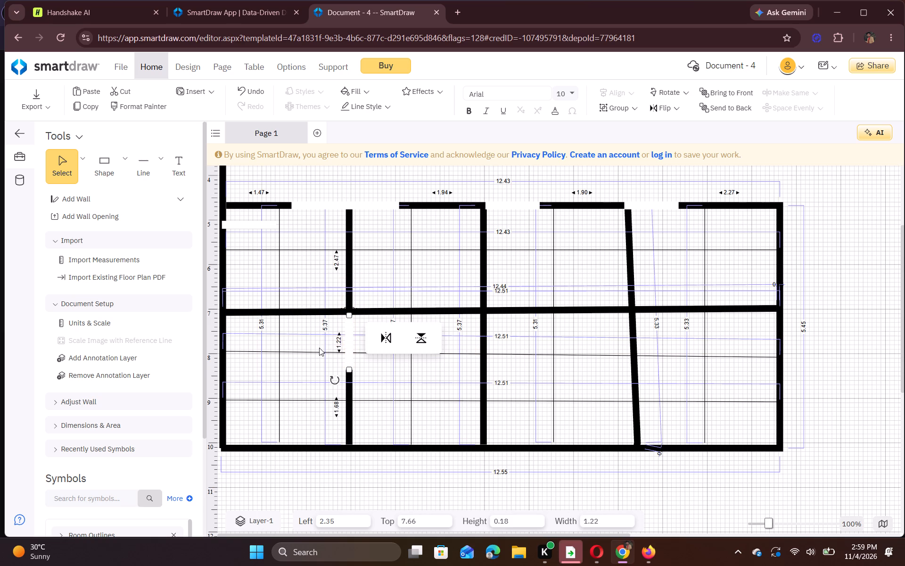
{"action": "left_click", "coordinate": [319, 348]}
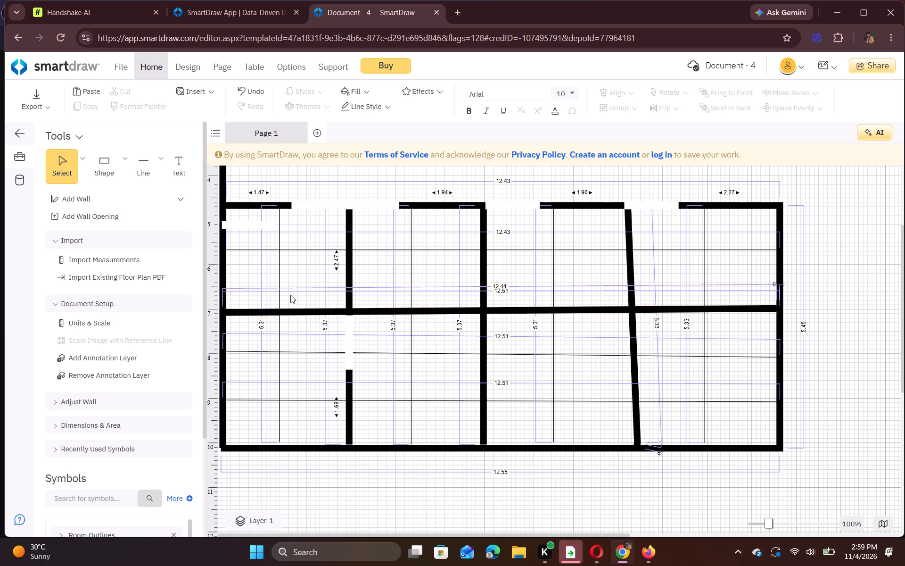
Add two 1.22-wide openings in the horizontal interior wall, starting about 3 and 5.9 from the page's left edge.
{"action": "left_click", "coordinate": [98, 218]}
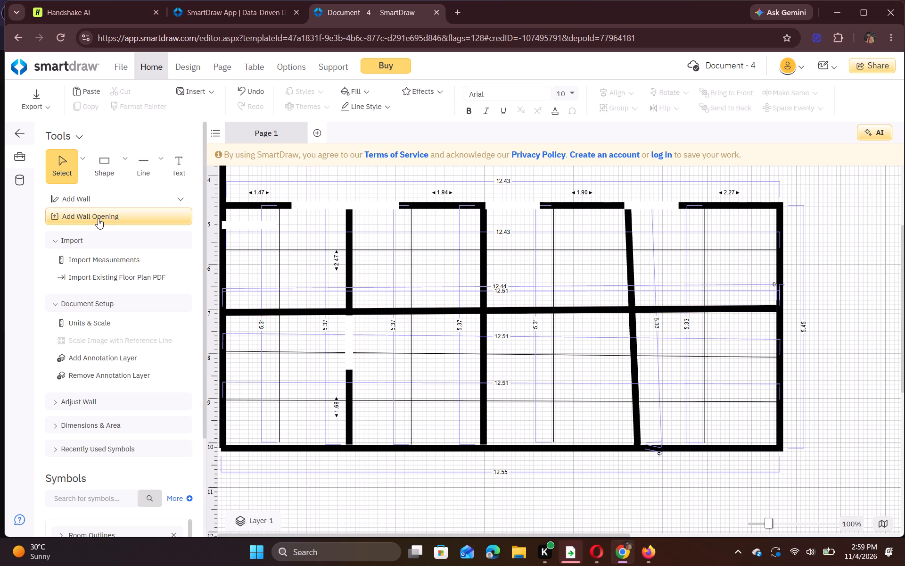
{"action": "left_click", "coordinate": [380, 311]}
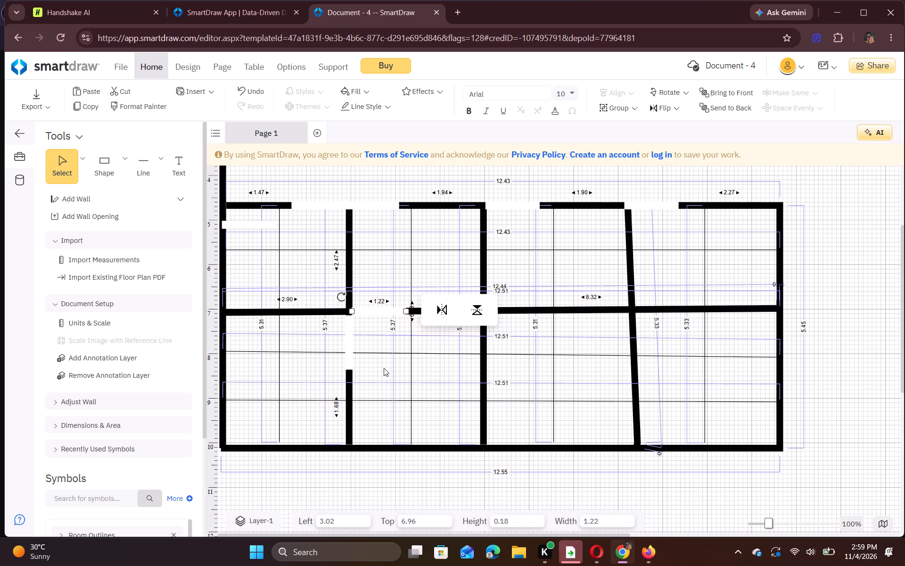
{"action": "left_click", "coordinate": [384, 368]}
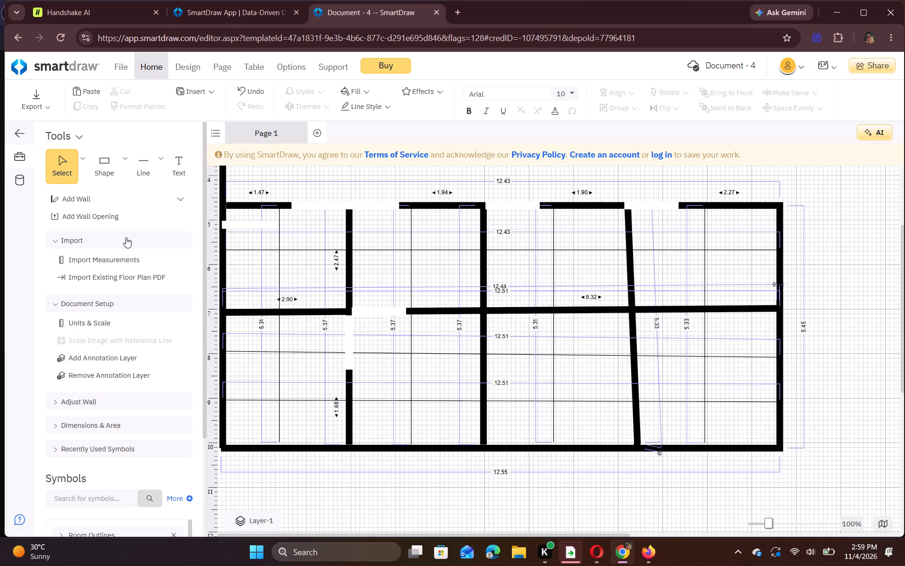
{"action": "left_click", "coordinate": [125, 219]}
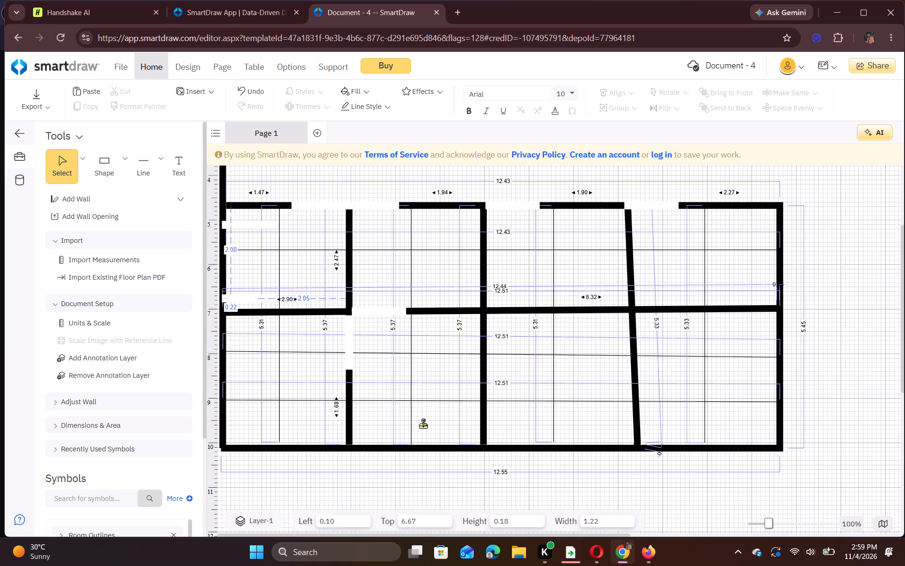
{"action": "left_click", "coordinate": [510, 305]}
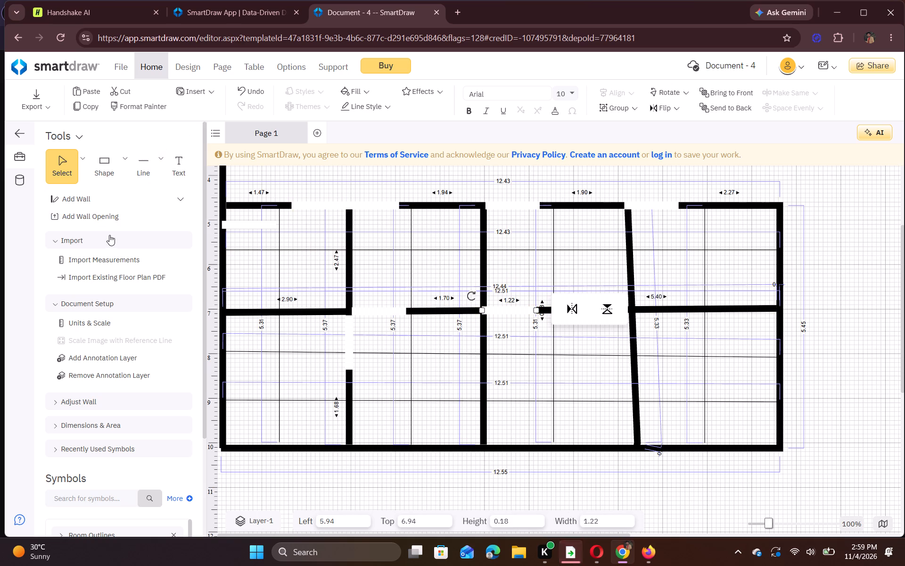
Add a 1.22-wide wall opening in the second interior vertical wall, positioned just below the horizontal interior wall.
{"action": "left_click", "coordinate": [116, 218]}
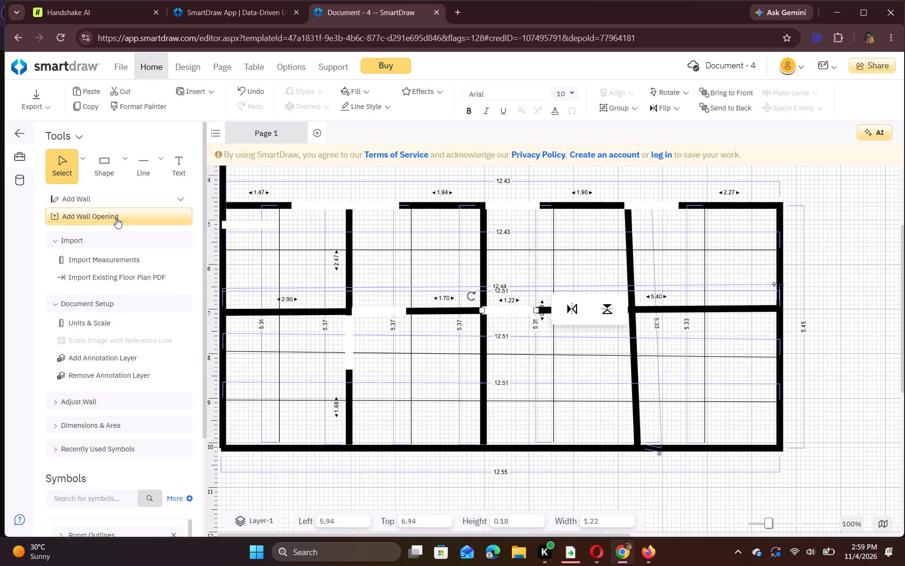
{"action": "left_click", "coordinate": [481, 327]}
{"action": "left_click_drag", "start_coordinate": [481, 327], "coordinate": [480, 342]}
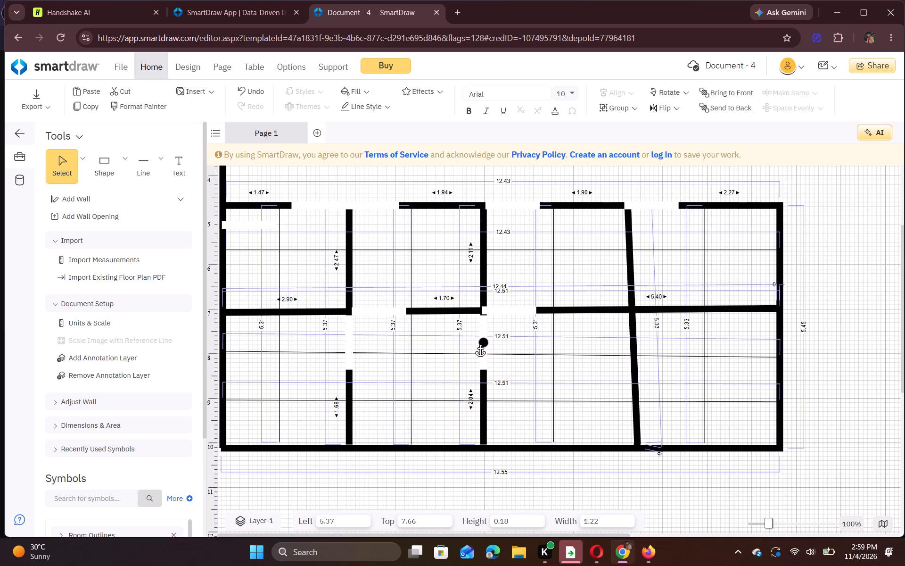
{"action": "left_click_drag", "start_coordinate": [480, 342], "coordinate": [480, 338]}
{"action": "left_click", "coordinate": [429, 362]}
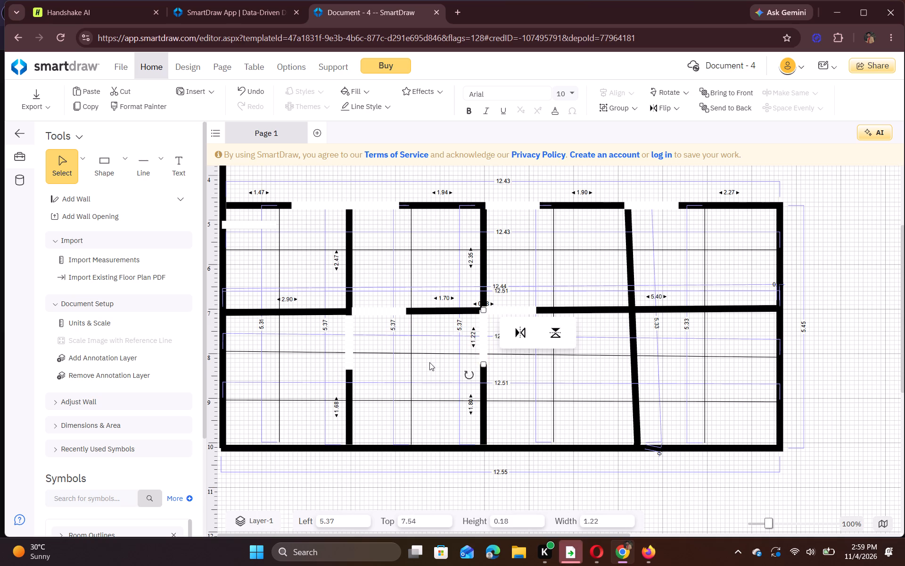
Add a 1.22-wide opening in the horizontal interior wall, starting about 9.3 from the page's left edge.
{"action": "left_click", "coordinate": [118, 214]}
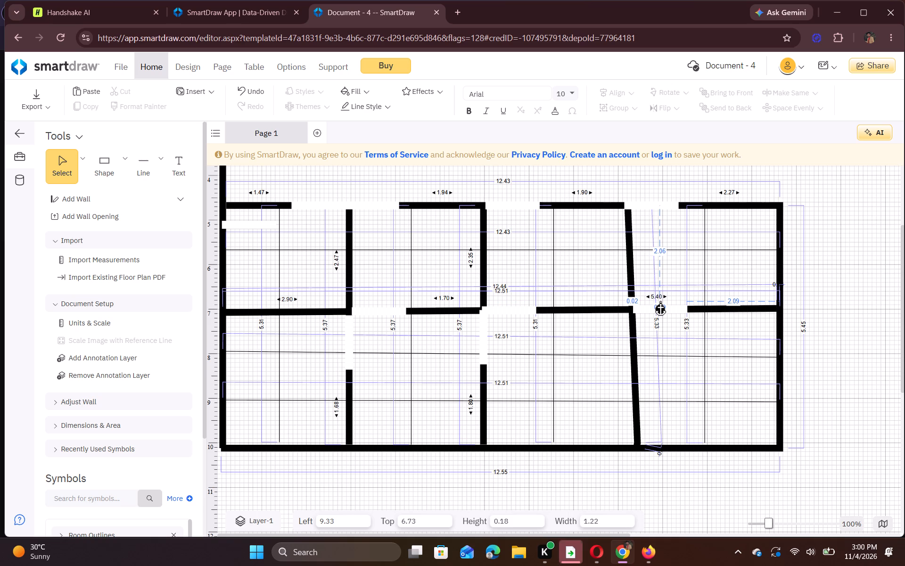
{"action": "left_click", "coordinate": [661, 301]}
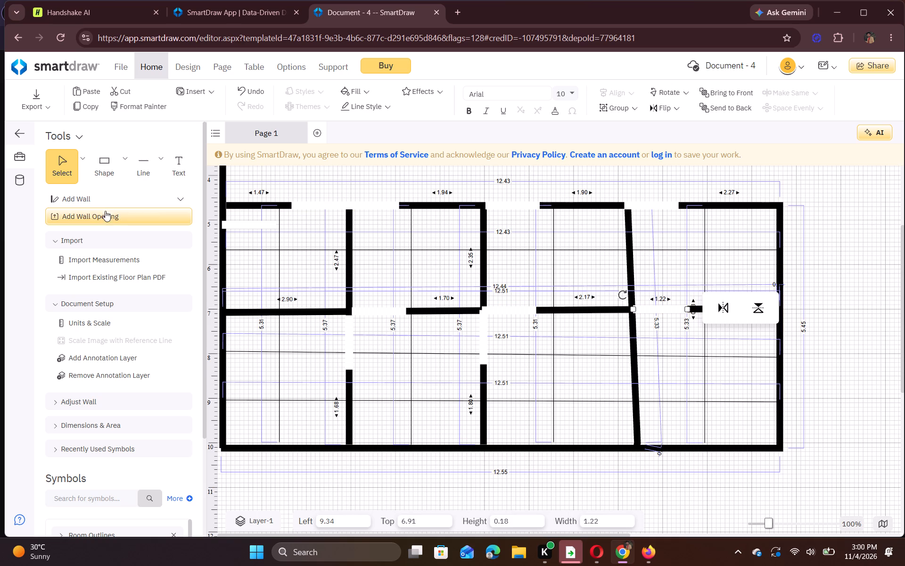
Add a 1.22-wide wall opening in the slanted third interior wall, starting at its junction with the horizontal interior wall.
{"action": "left_click", "coordinate": [103, 216]}
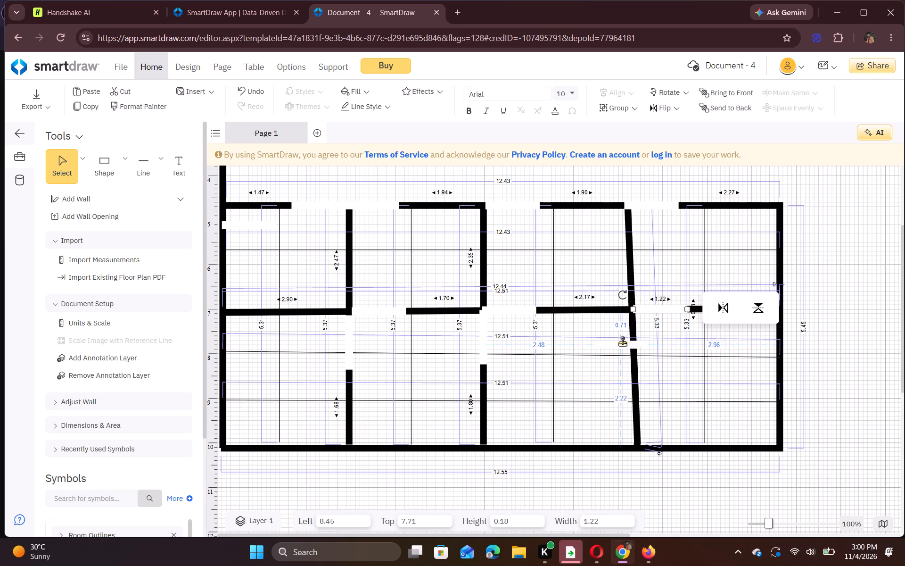
{"action": "left_click", "coordinate": [631, 328]}
{"action": "left_click_drag", "start_coordinate": [631, 328], "coordinate": [630, 333]}
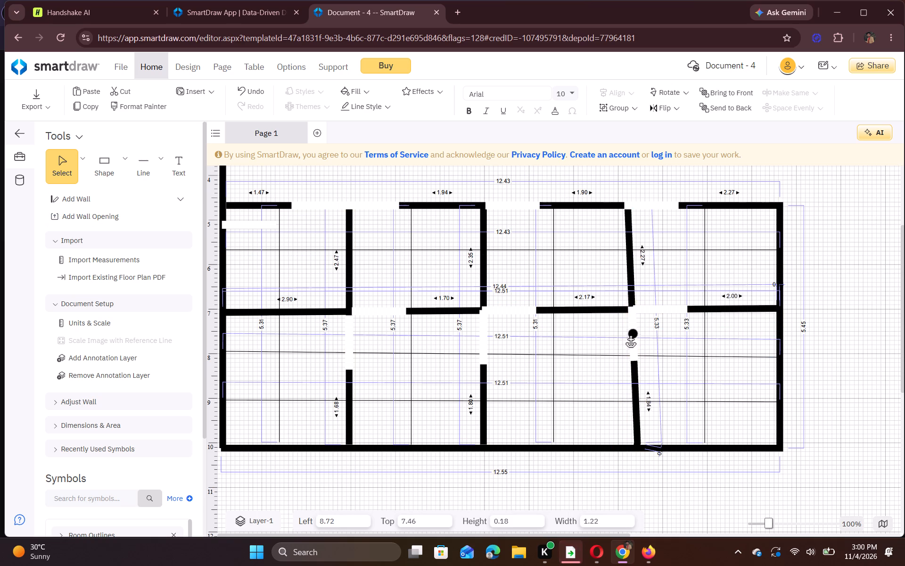
{"action": "left_click_drag", "start_coordinate": [630, 333], "coordinate": [630, 332]}
{"action": "left_click", "coordinate": [630, 332]}
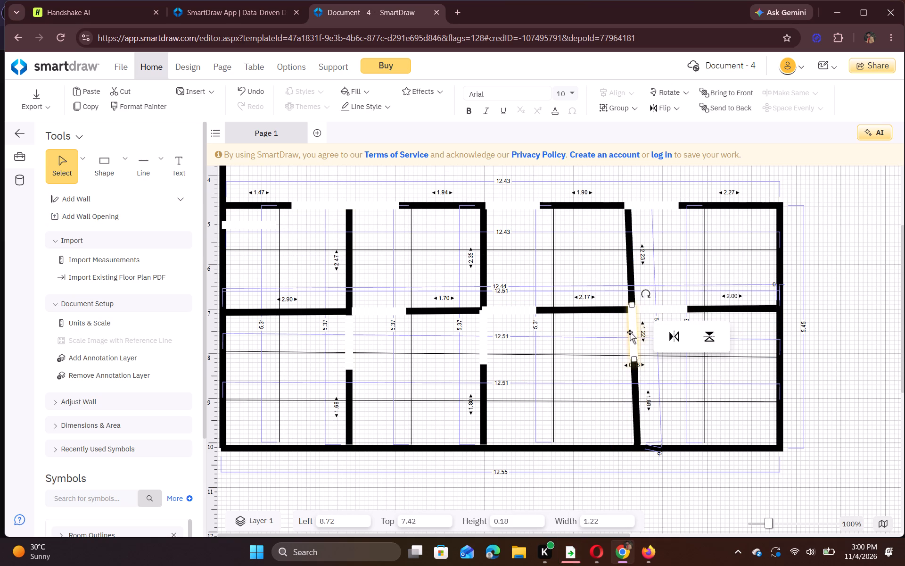
{"action": "left_click", "coordinate": [584, 336]}
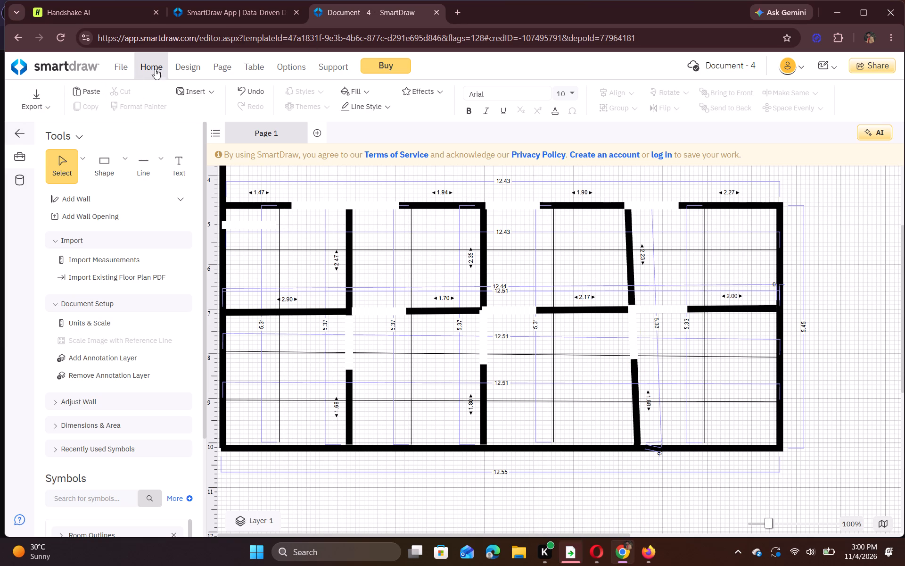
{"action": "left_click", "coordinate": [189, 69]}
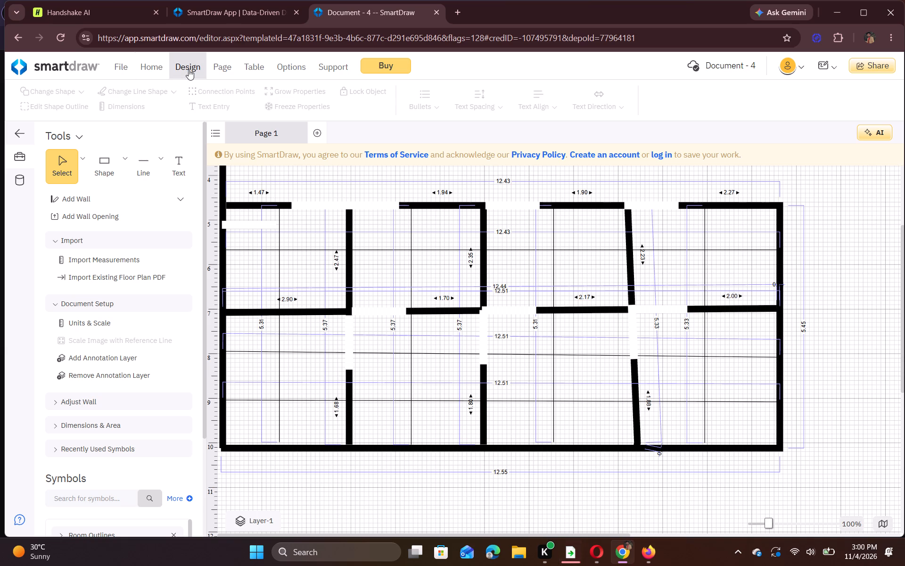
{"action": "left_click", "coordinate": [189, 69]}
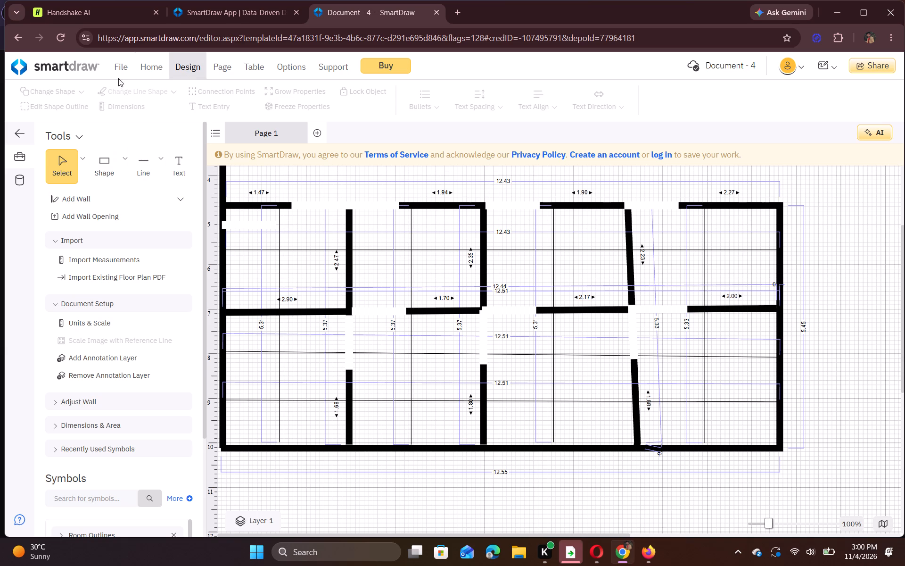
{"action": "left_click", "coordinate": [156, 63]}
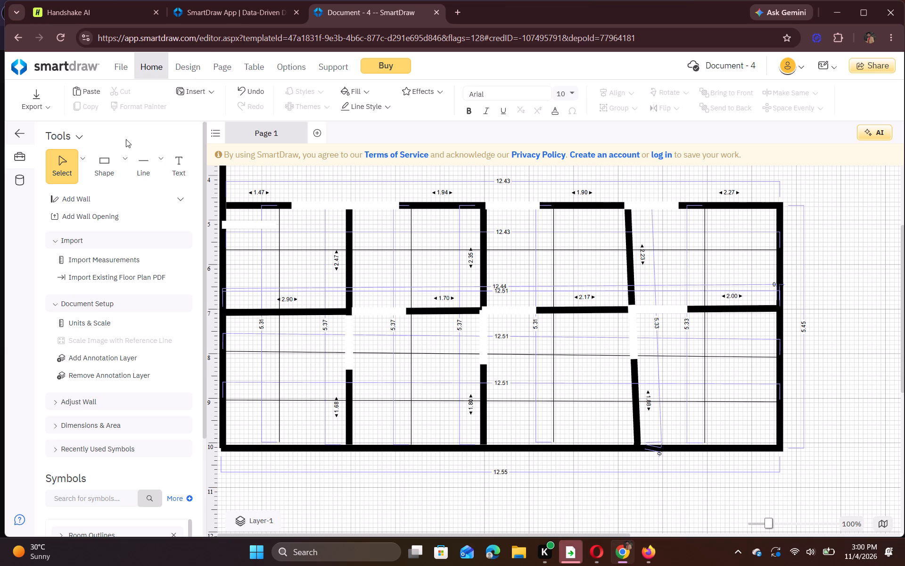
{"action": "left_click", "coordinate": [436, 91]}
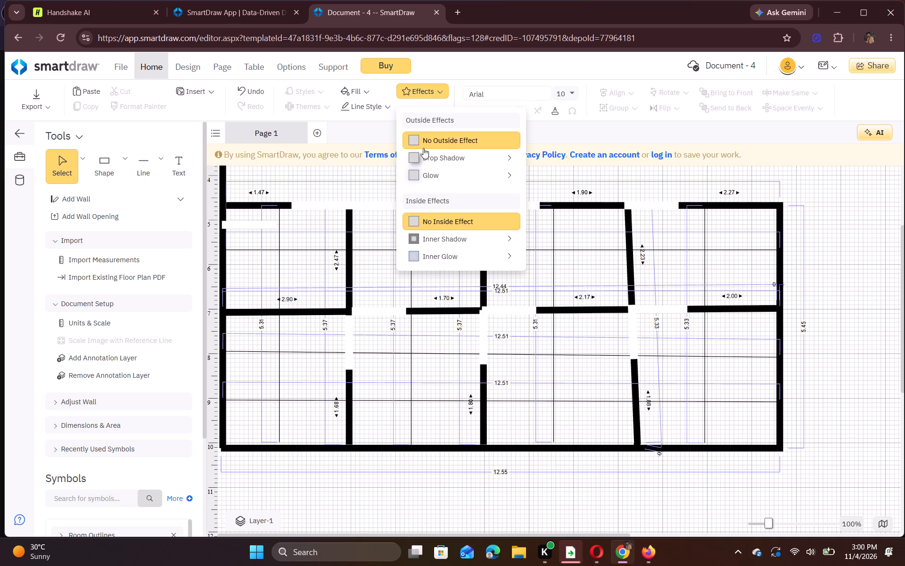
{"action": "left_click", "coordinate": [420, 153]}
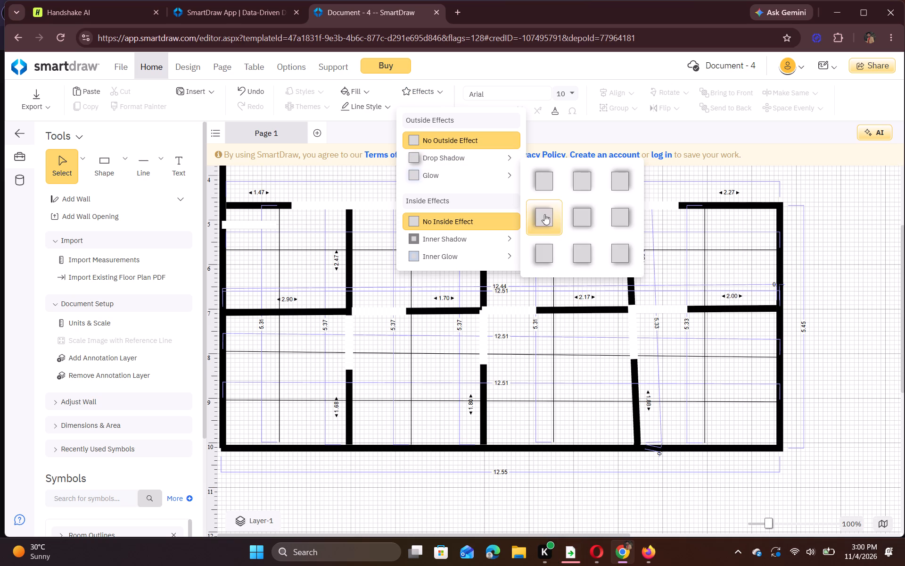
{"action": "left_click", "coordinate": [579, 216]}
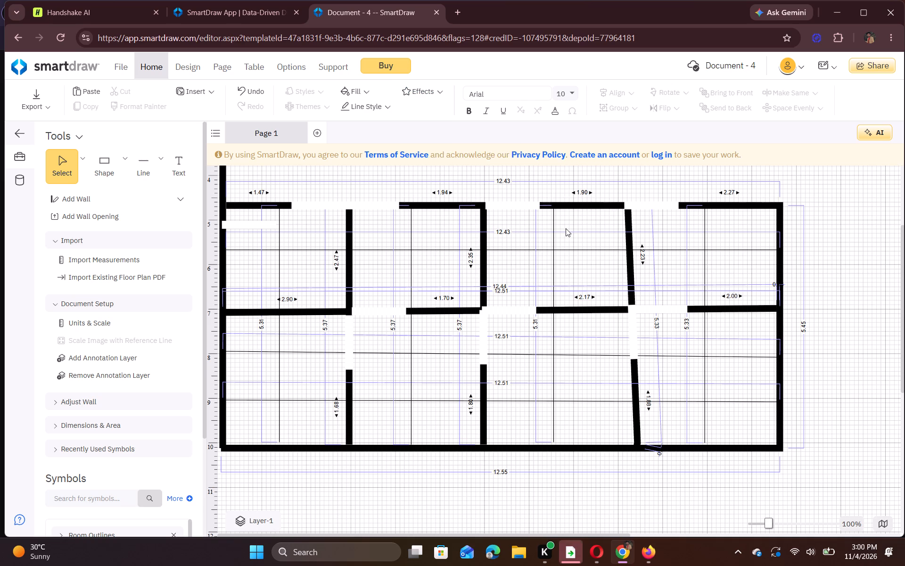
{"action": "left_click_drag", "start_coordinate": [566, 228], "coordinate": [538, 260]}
Place a Bed with Bedframe symbol against the left wall of the first lower room, at about left 0.10 and top 7.71.
{"action": "left_click", "coordinate": [135, 427]}
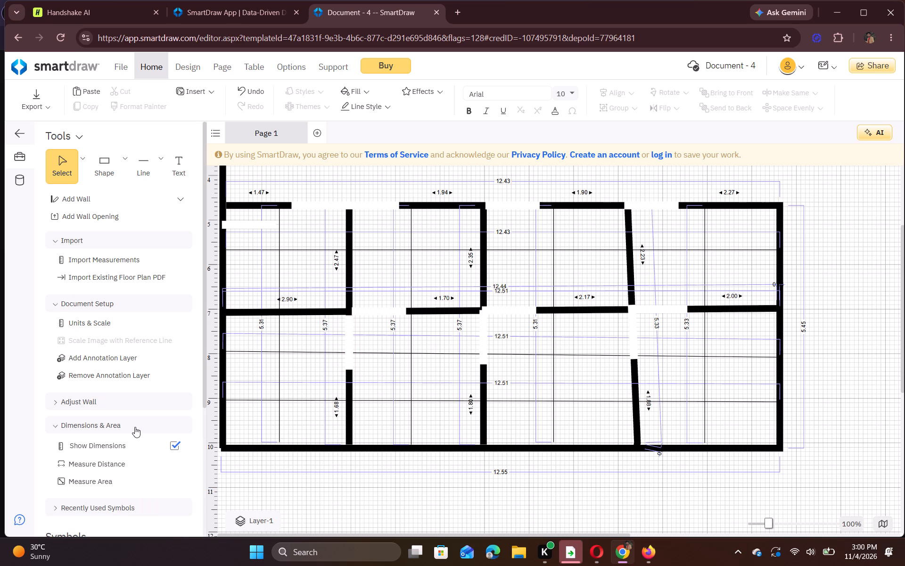
{"action": "scroll", "coordinate": [122, 456], "scroll_direction": "down", "scroll_amount": 2}
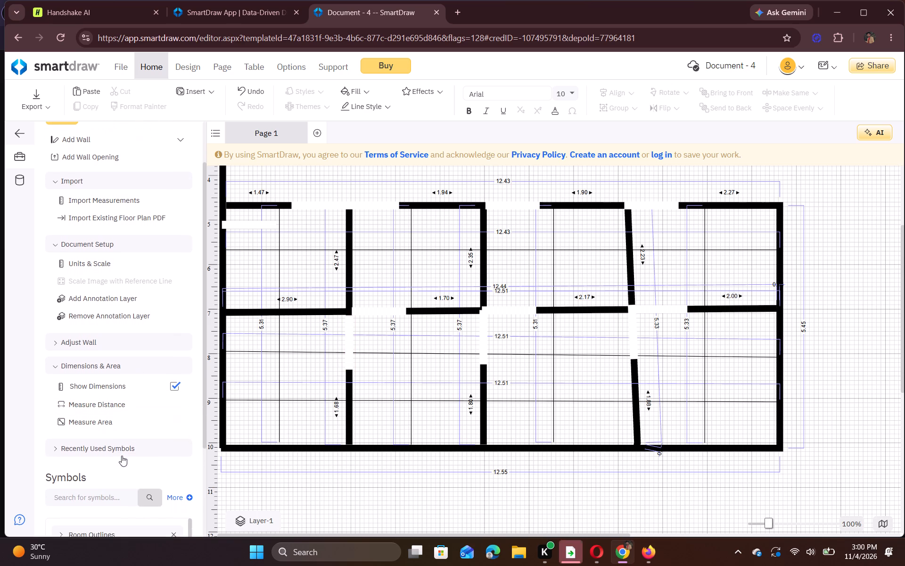
{"action": "scroll", "coordinate": [122, 456], "scroll_direction": "down", "scroll_amount": 2}
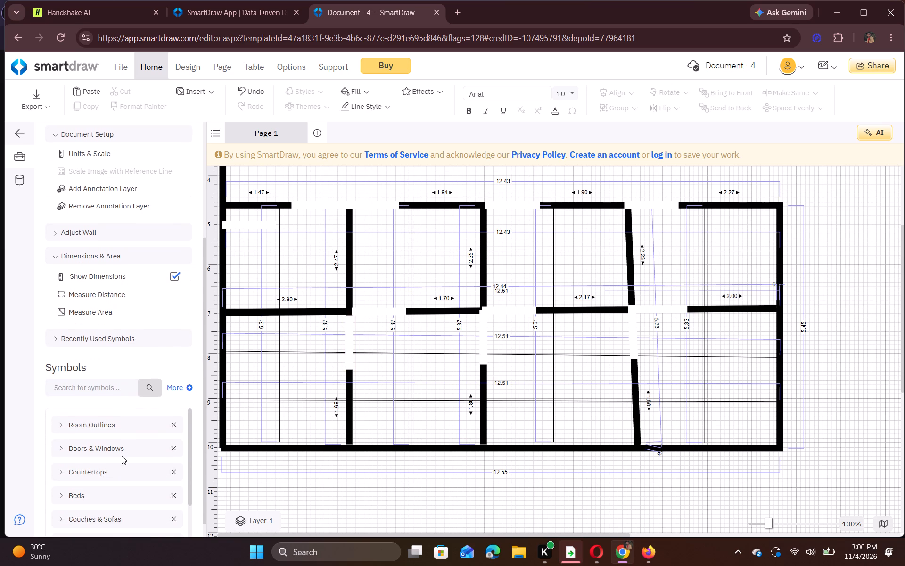
{"action": "scroll", "coordinate": [122, 456], "scroll_direction": "down", "scroll_amount": 1}
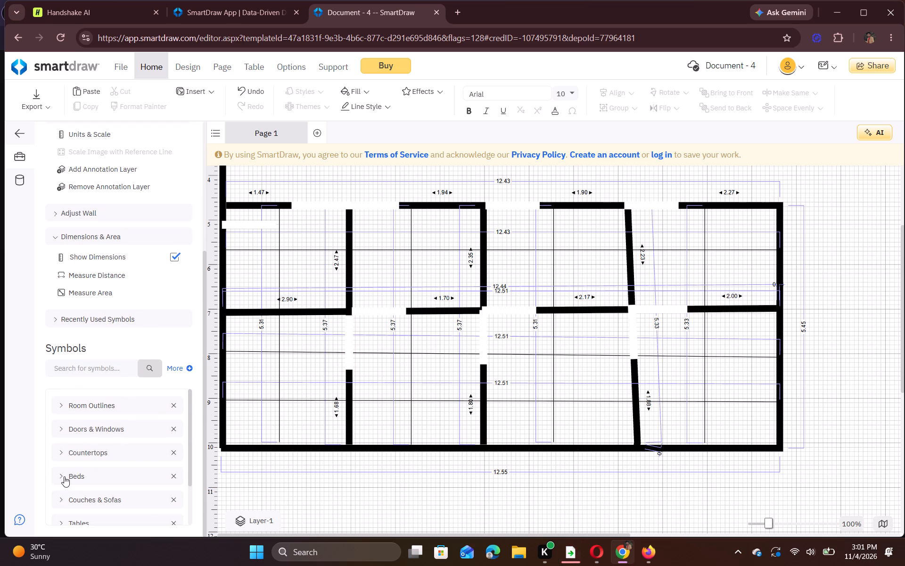
{"action": "left_click", "coordinate": [64, 476]}
{"action": "scroll", "coordinate": [64, 476], "scroll_direction": "down", "scroll_amount": 1}
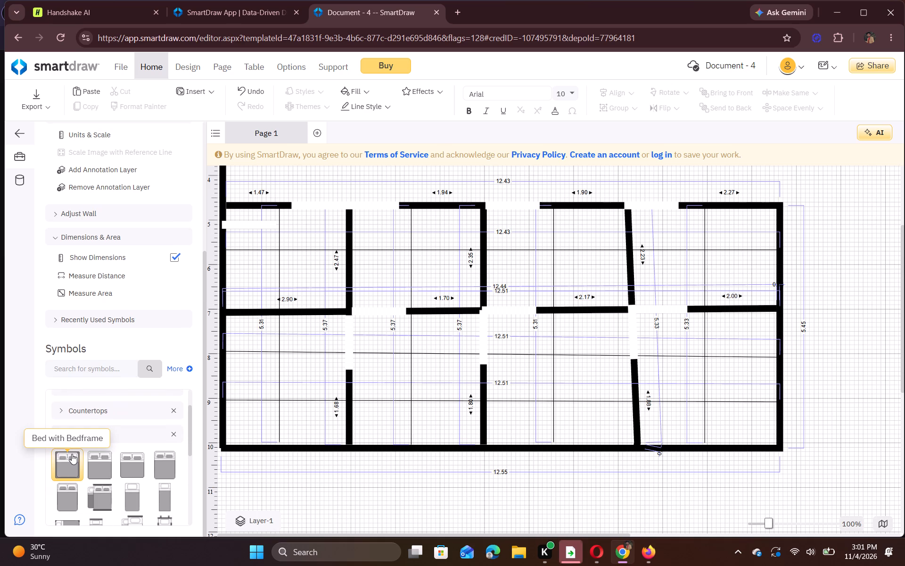
{"action": "left_click", "coordinate": [72, 454]}
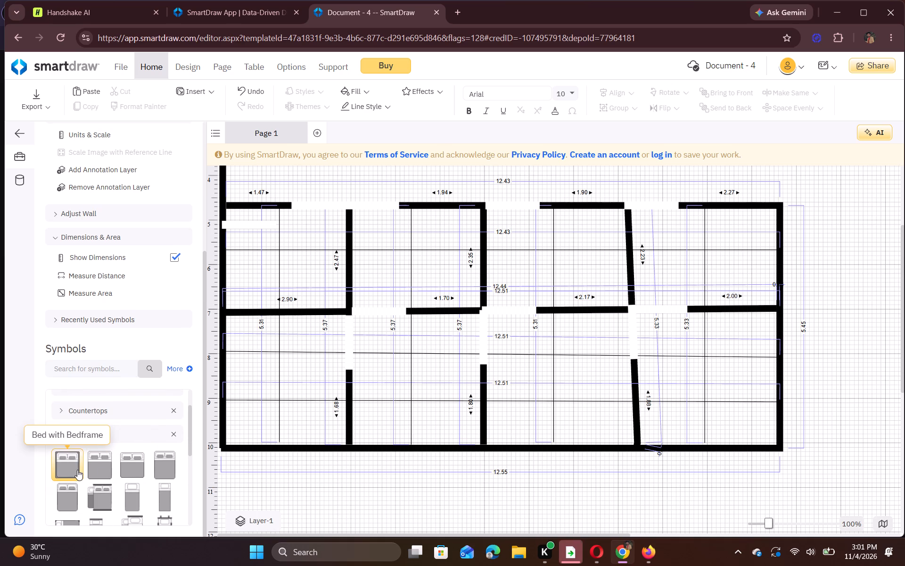
{"action": "left_click_drag", "start_coordinate": [71, 465], "coordinate": [243, 383]}
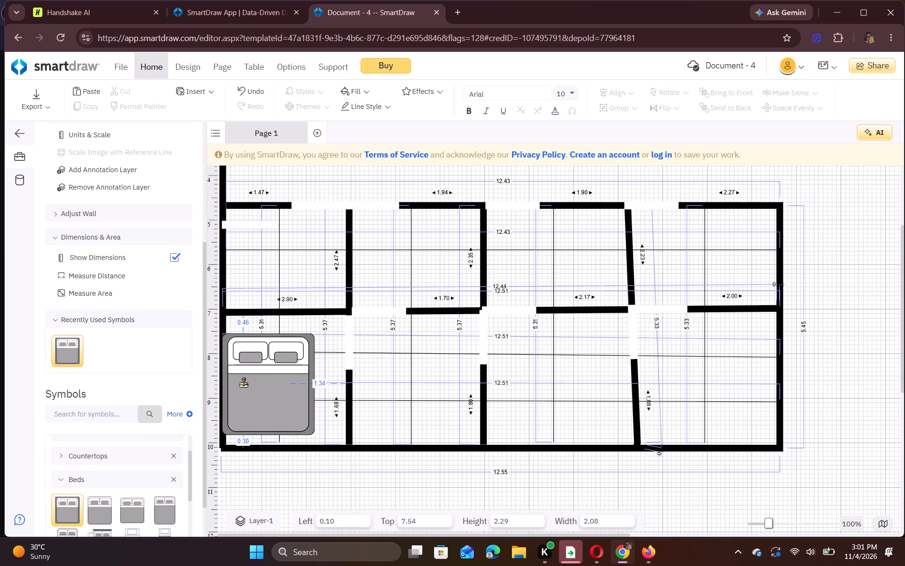
{"action": "left_click_drag", "start_coordinate": [243, 383], "coordinate": [243, 392]}
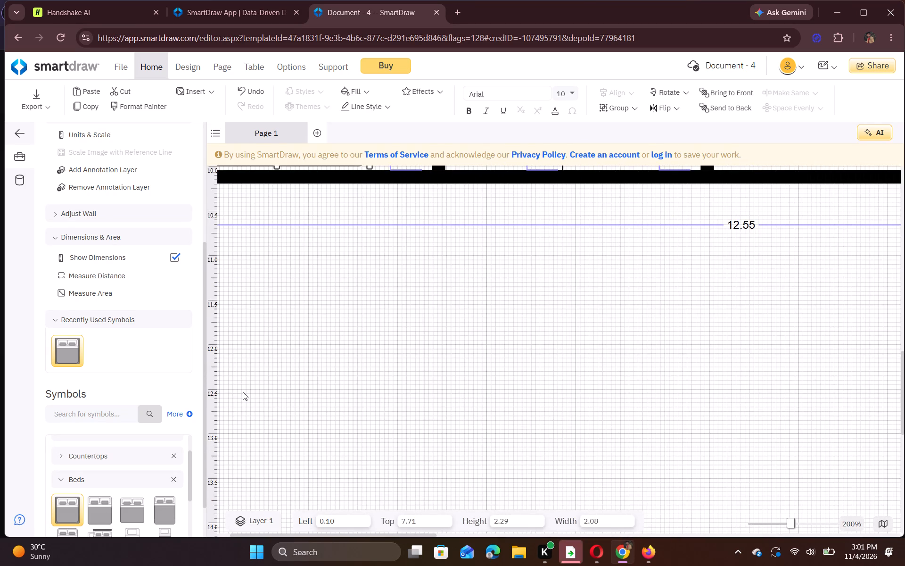
Shorten the bed in the first lower room from its headboard end to a height of about 1.25, with top at about 8.75.
{"action": "scroll", "coordinate": [269, 378], "scroll_direction": "up", "scroll_amount": 2}
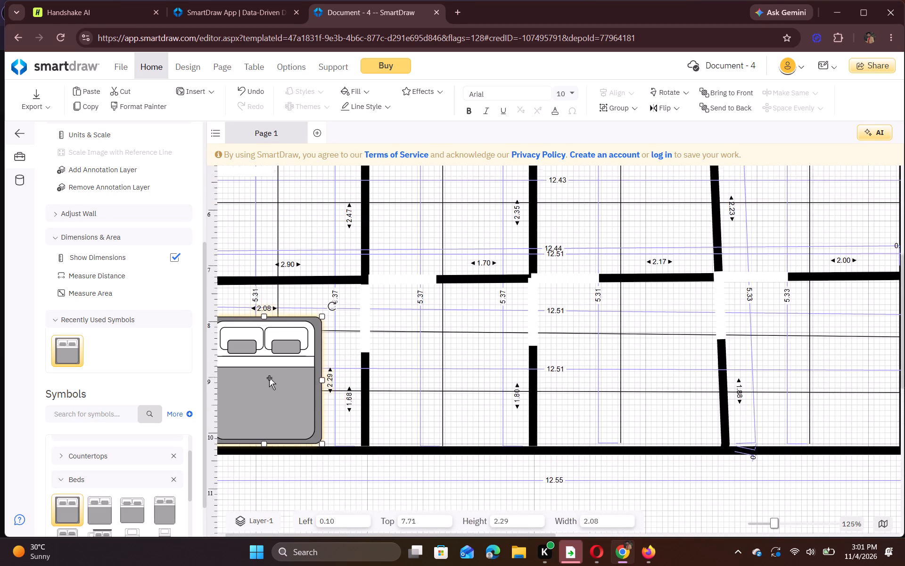
{"action": "scroll", "coordinate": [269, 378], "scroll_direction": "up", "scroll_amount": 1}
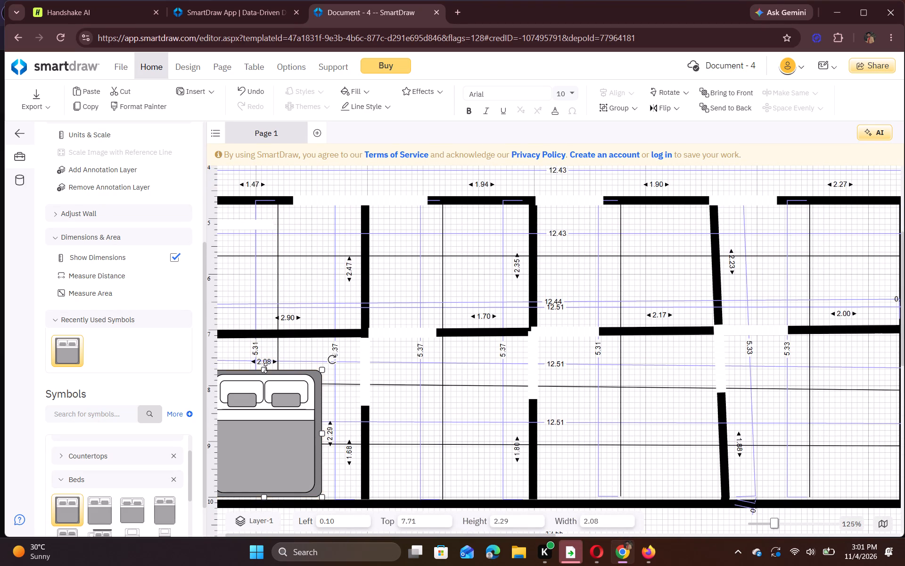
{"action": "left_click_drag", "start_coordinate": [263, 369], "coordinate": [261, 420]}
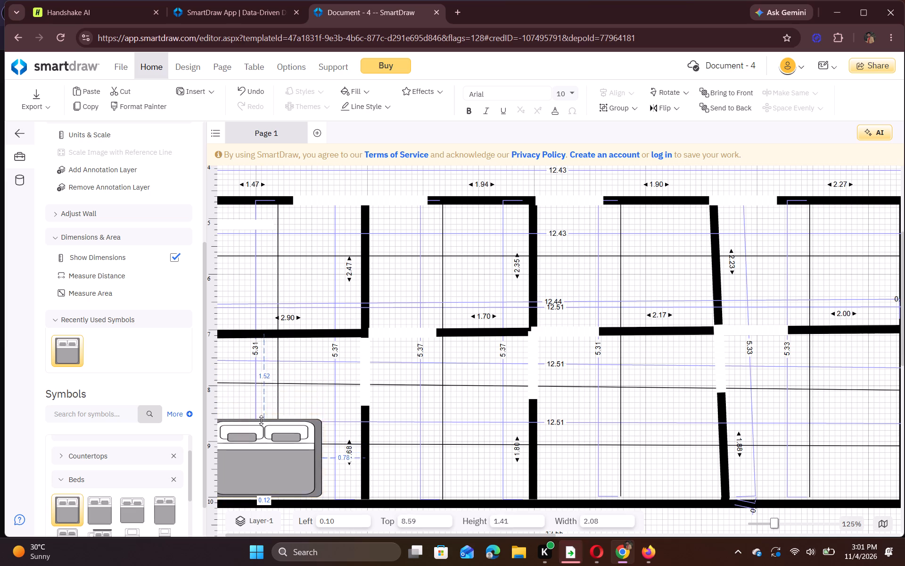
{"action": "left_click_drag", "start_coordinate": [261, 420], "coordinate": [260, 428]}
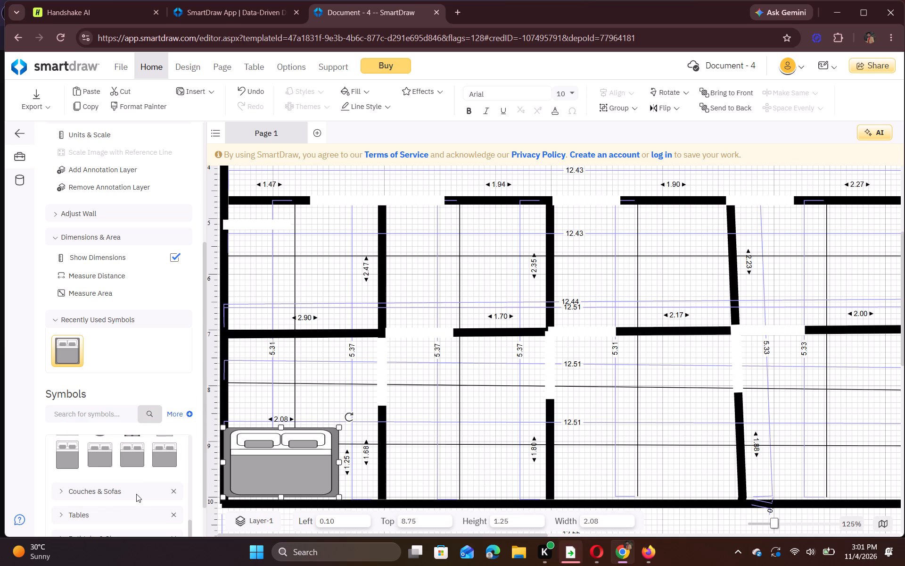
Place a rectangular table with two end chairs from the Tables symbols above the bed, at about left 0.28, top 7.03.
{"action": "left_click", "coordinate": [63, 514]}
{"action": "scroll", "coordinate": [63, 514], "scroll_direction": "down", "scroll_amount": 1}
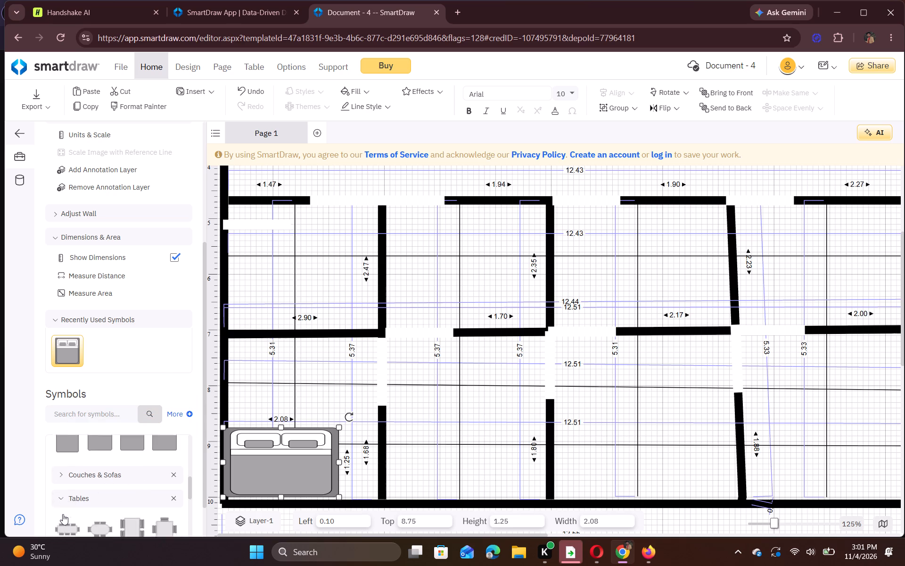
{"action": "scroll", "coordinate": [63, 514], "scroll_direction": "down", "scroll_amount": 1}
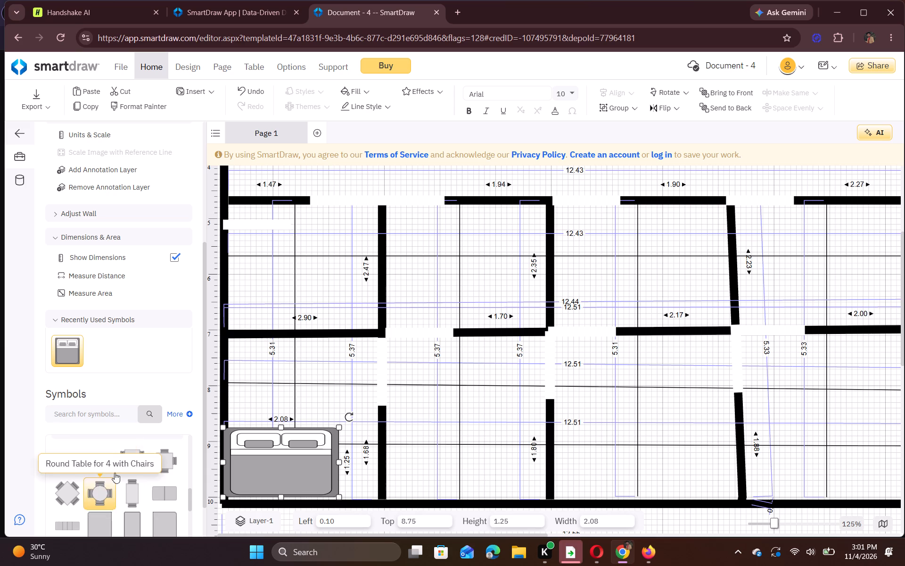
{"action": "left_click", "coordinate": [132, 483]}
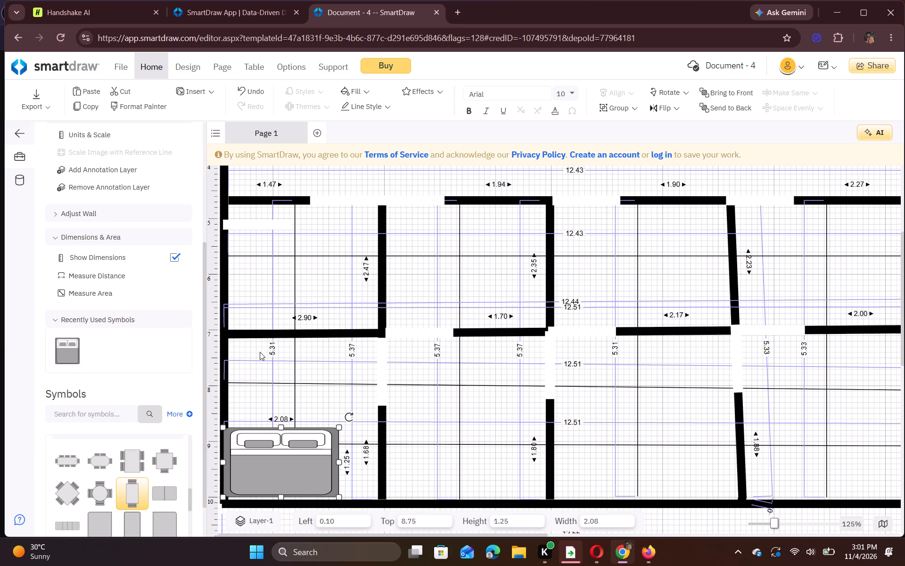
{"action": "left_click", "coordinate": [252, 361]}
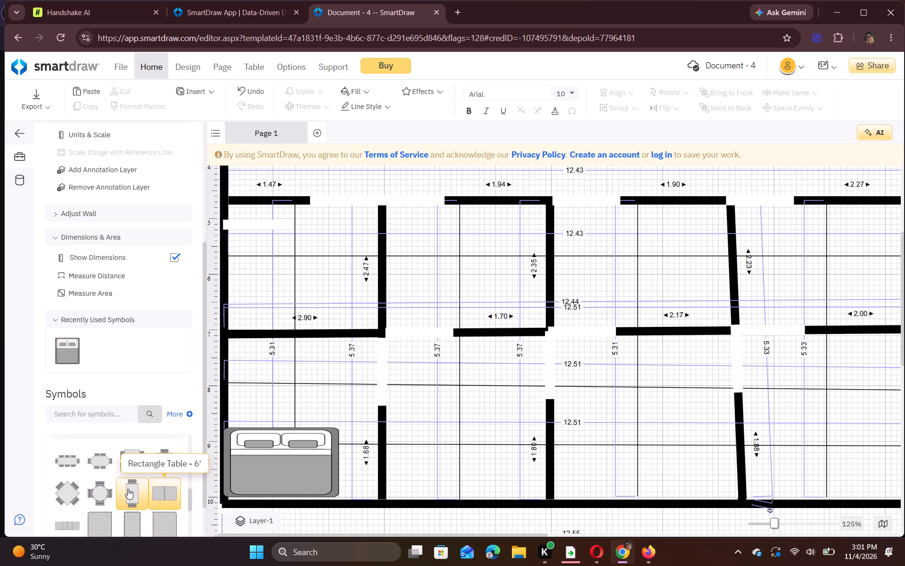
{"action": "left_click_drag", "start_coordinate": [125, 489], "coordinate": [254, 383]}
{"action": "left_click", "coordinate": [254, 383]}
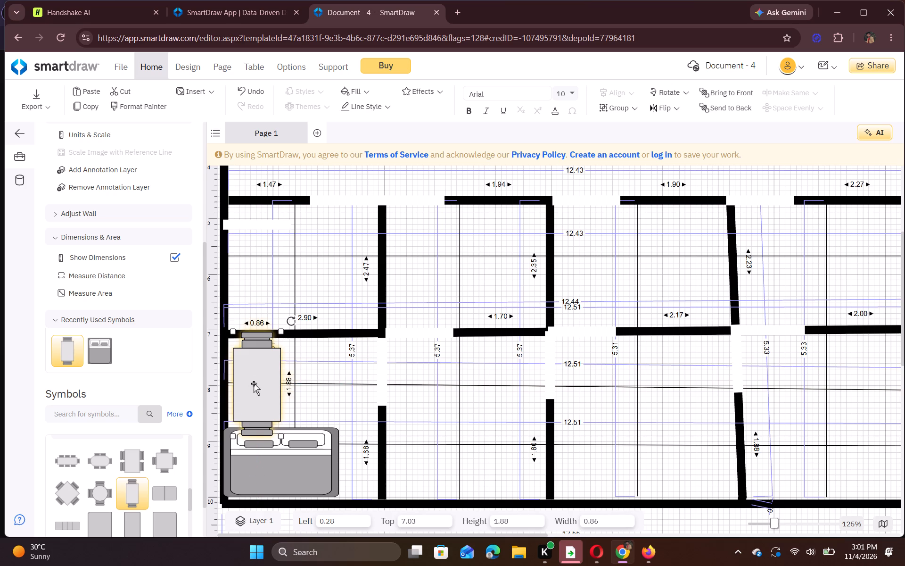
{"action": "left_click", "coordinate": [254, 383]}
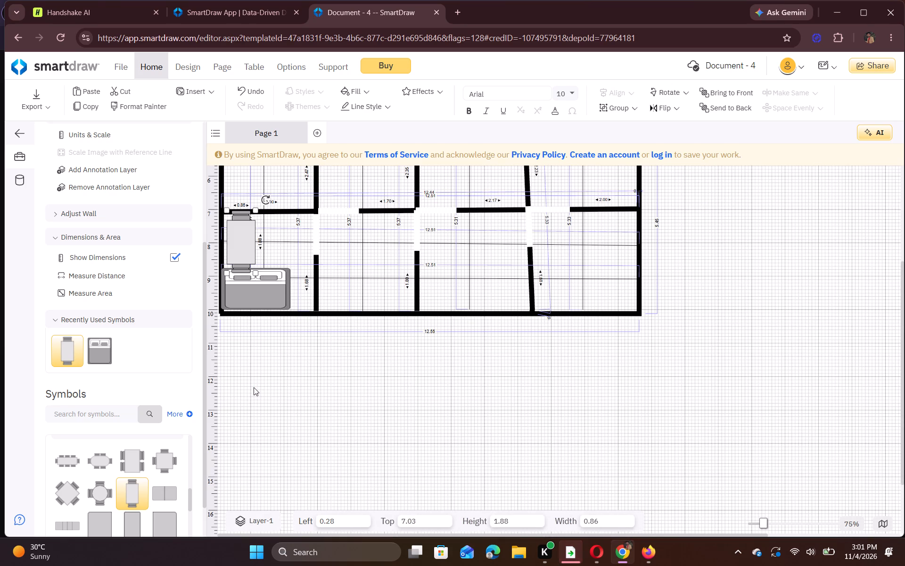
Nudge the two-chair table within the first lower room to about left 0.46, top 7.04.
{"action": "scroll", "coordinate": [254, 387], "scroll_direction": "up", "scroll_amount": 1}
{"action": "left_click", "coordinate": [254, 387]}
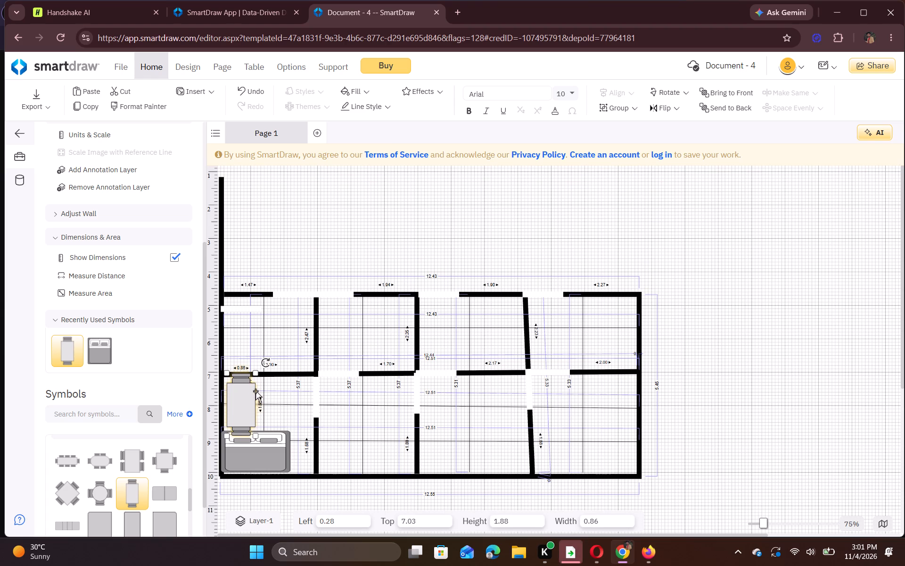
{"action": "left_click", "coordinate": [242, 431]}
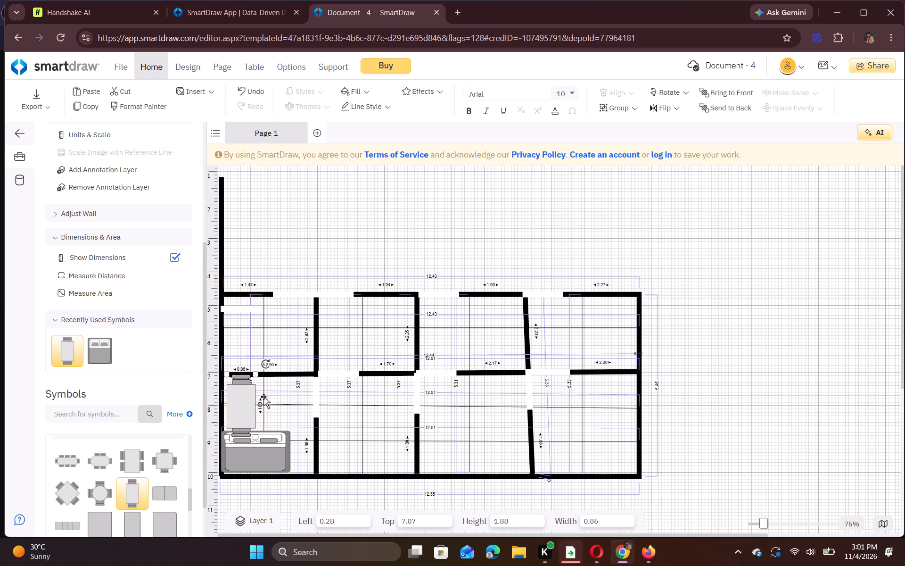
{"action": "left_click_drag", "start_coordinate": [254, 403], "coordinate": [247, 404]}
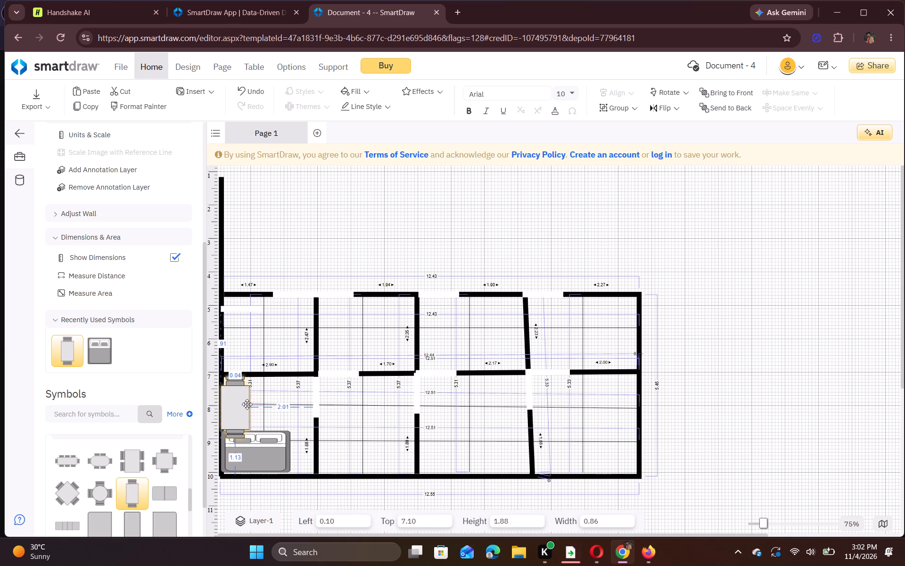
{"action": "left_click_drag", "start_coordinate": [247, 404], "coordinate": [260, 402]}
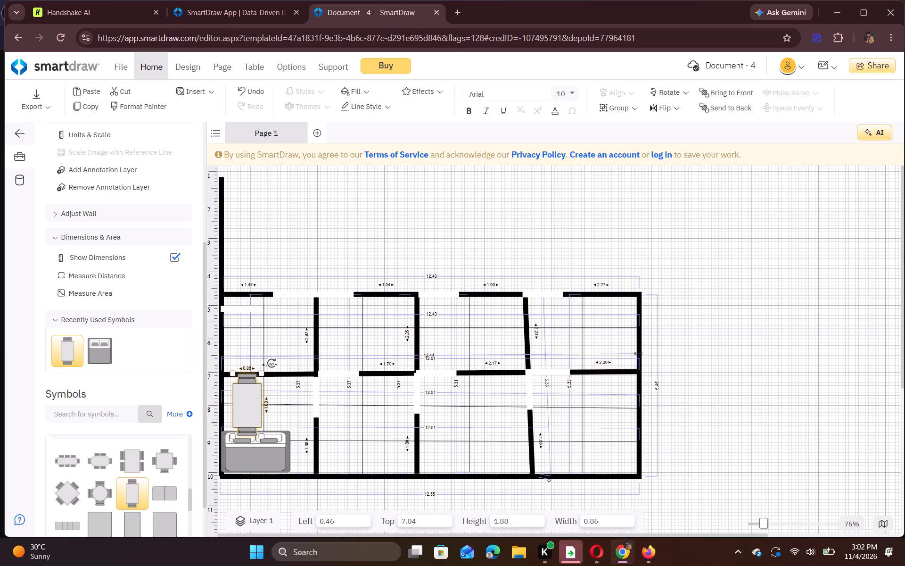
Shift the horizontal interior wall together with its connected walls to the right, to about left 0.60, top 6.99.
{"action": "left_click_drag", "start_coordinate": [252, 370], "coordinate": [248, 384]}
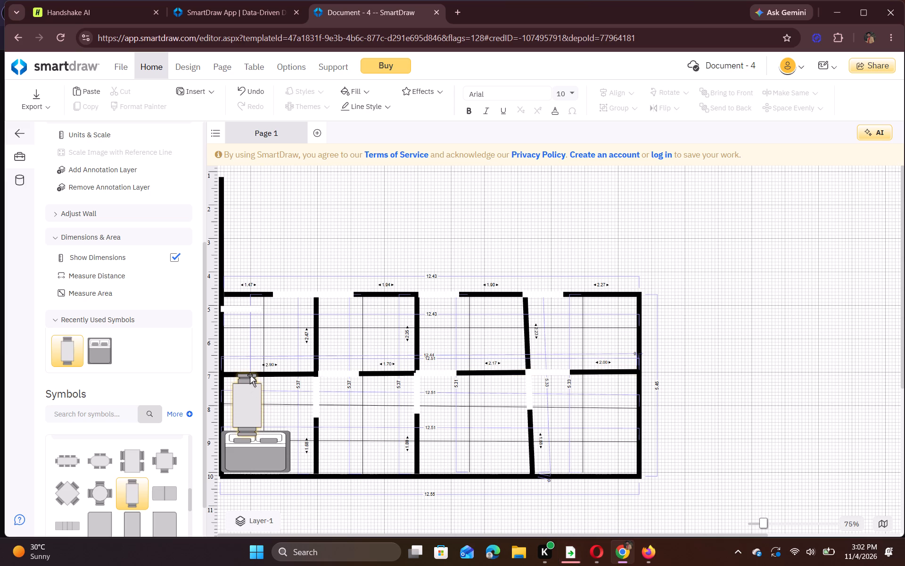
{"action": "left_click", "coordinate": [253, 372]}
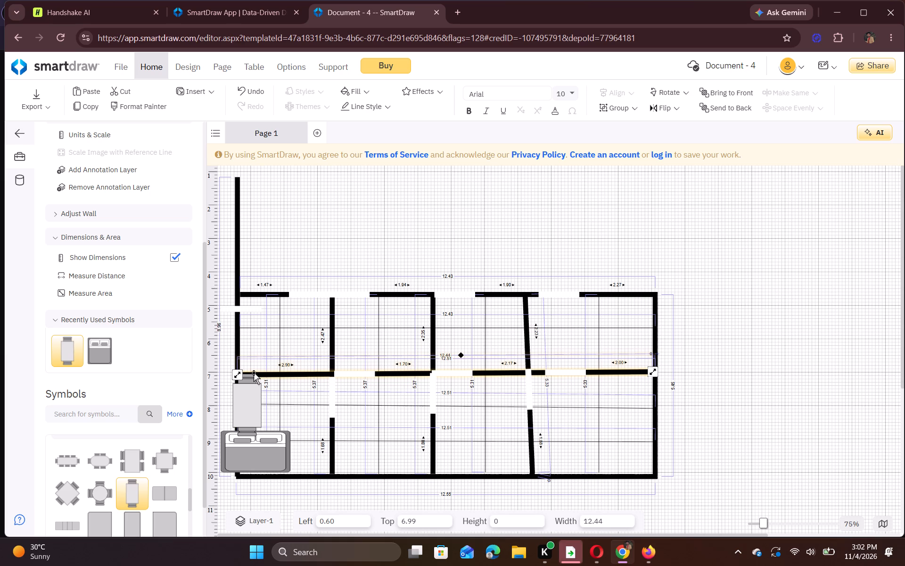
Move the two-chair table out of the bedroom to the open area above the rooms, at about left 4.43, top 1.63.
{"action": "left_click_drag", "start_coordinate": [246, 402], "coordinate": [251, 399]}
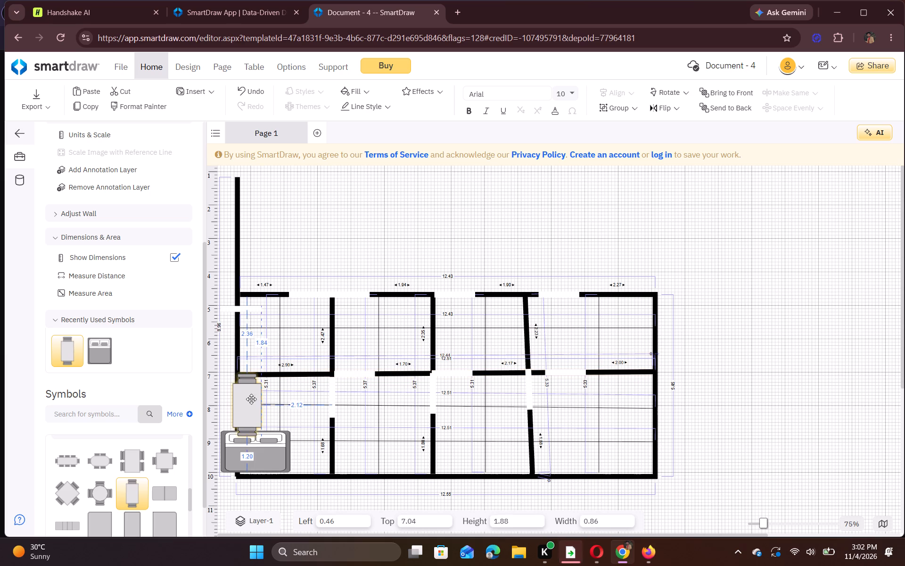
{"action": "left_click_drag", "start_coordinate": [251, 399], "coordinate": [283, 245]}
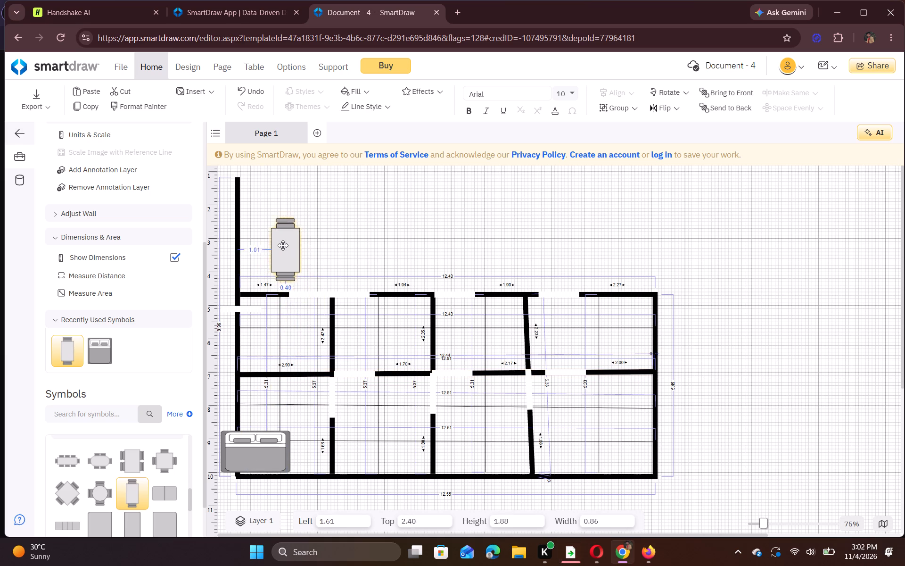
{"action": "left_click_drag", "start_coordinate": [283, 245], "coordinate": [345, 238]}
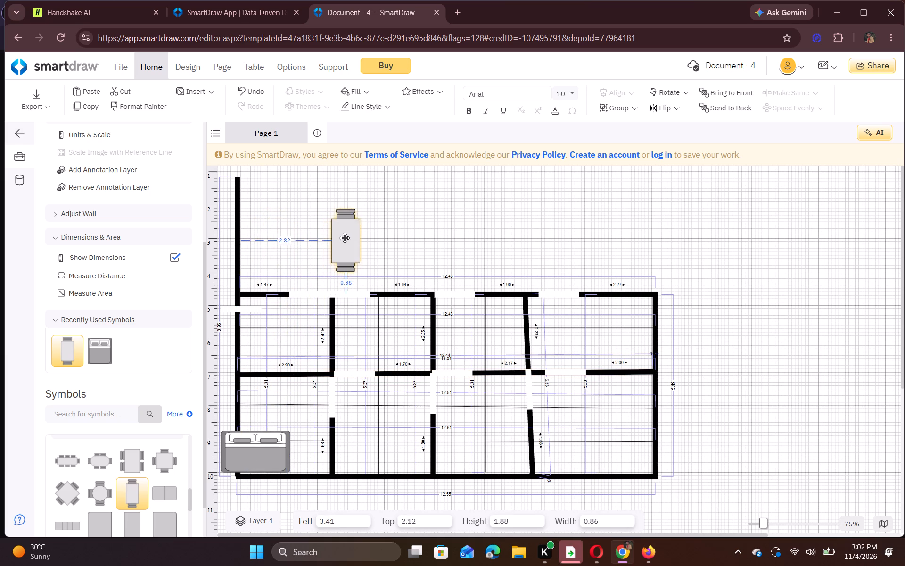
{"action": "left_click_drag", "start_coordinate": [345, 238], "coordinate": [378, 221]}
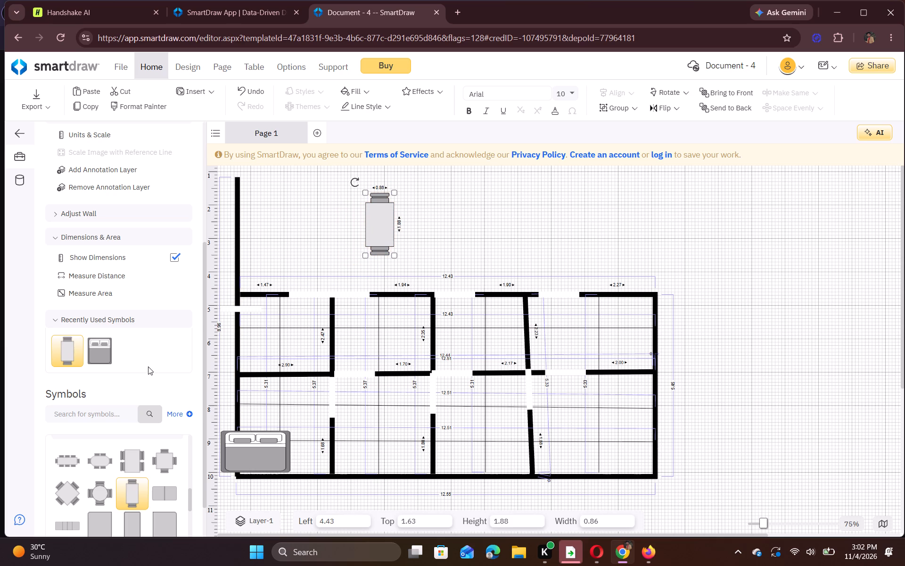
Place a Corner Counter (54" x 51") from the Countertops symbols in the open area above the last room, at about left 11.31, top 1.78.
{"action": "scroll", "coordinate": [76, 488], "scroll_direction": "down", "scroll_amount": 2}
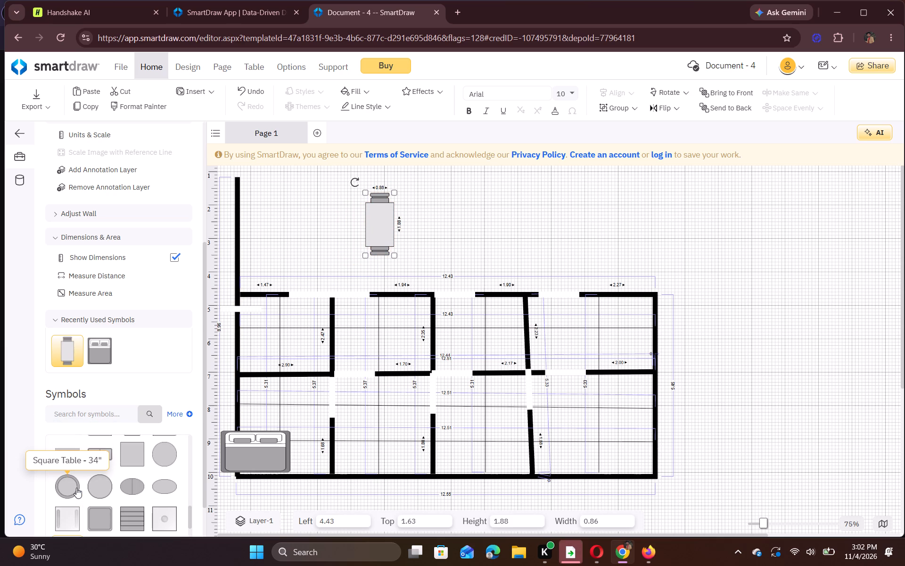
{"action": "scroll", "coordinate": [76, 488], "scroll_direction": "down", "scroll_amount": 3}
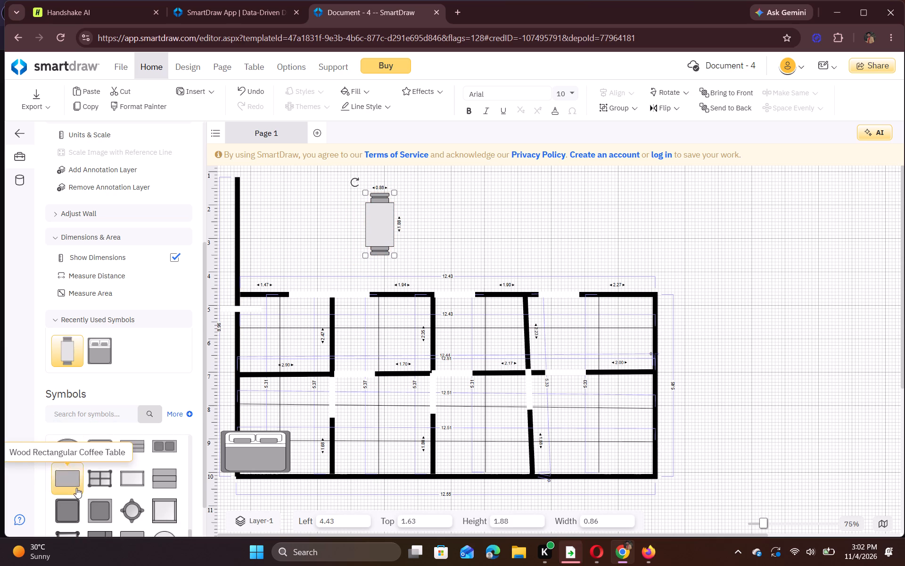
{"action": "scroll", "coordinate": [76, 488], "scroll_direction": "down", "scroll_amount": 2}
{"action": "scroll", "coordinate": [76, 488], "scroll_direction": "up", "scroll_amount": 8}
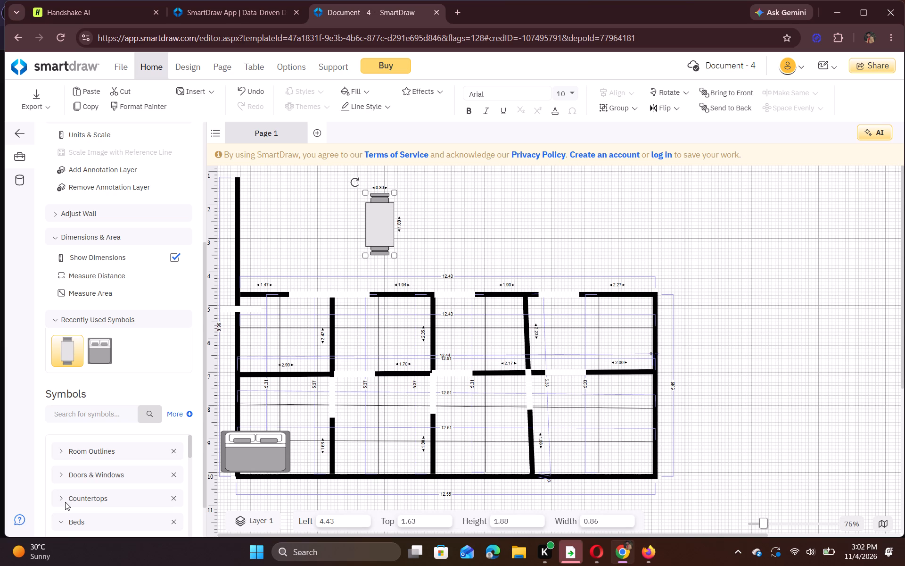
{"action": "left_click", "coordinate": [65, 502]}
{"action": "left_click", "coordinate": [60, 498]}
{"action": "scroll", "coordinate": [60, 498], "scroll_direction": "down", "scroll_amount": 1}
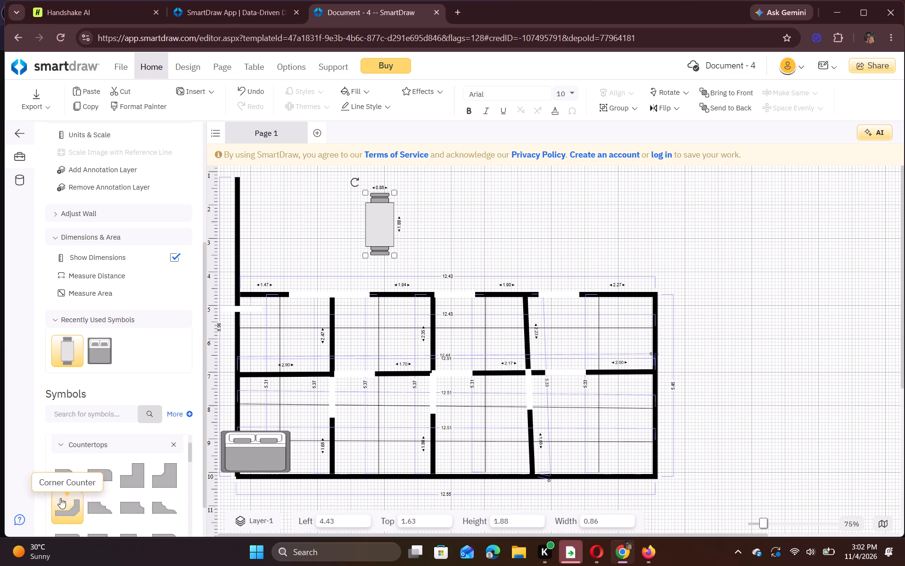
{"action": "scroll", "coordinate": [60, 498], "scroll_direction": "down", "scroll_amount": 1}
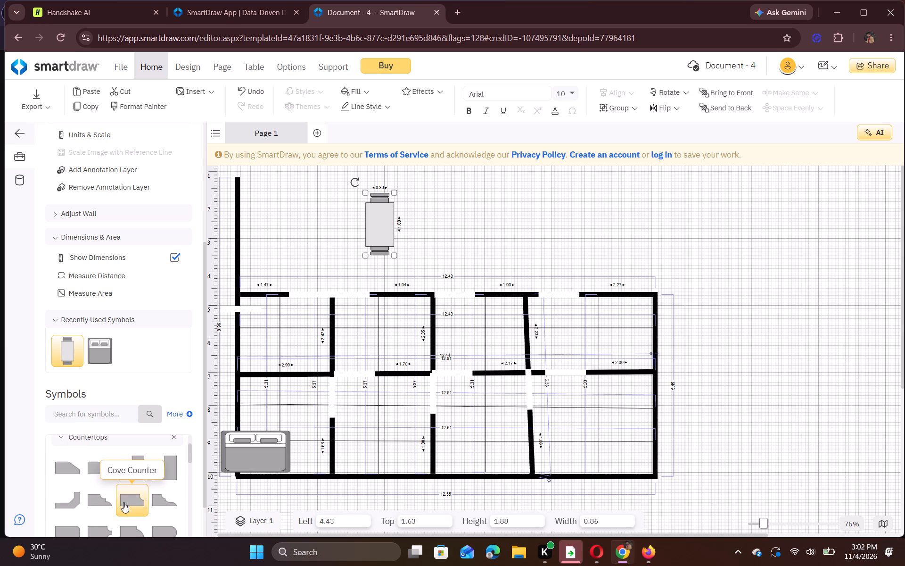
{"action": "left_click", "coordinate": [170, 462]}
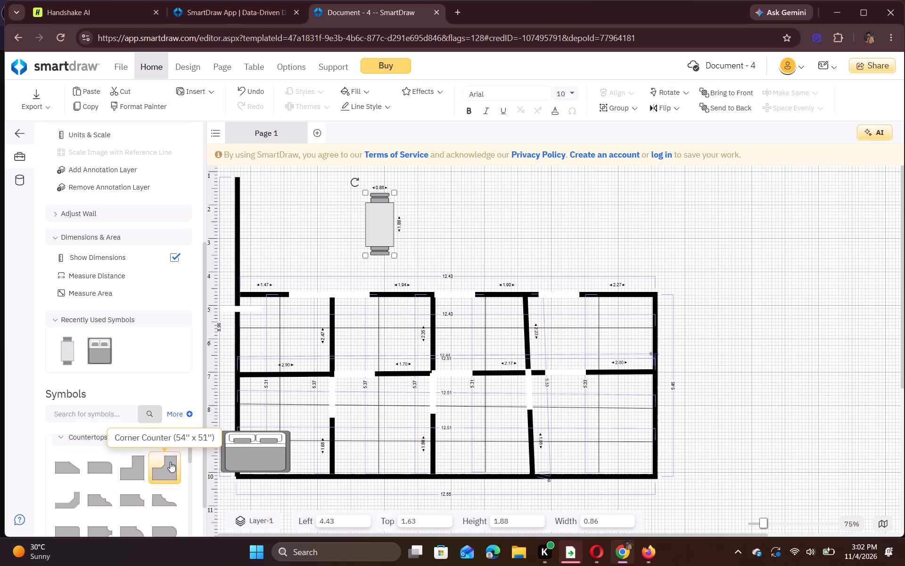
{"action": "left_click_drag", "start_coordinate": [170, 462], "coordinate": [561, 207]}
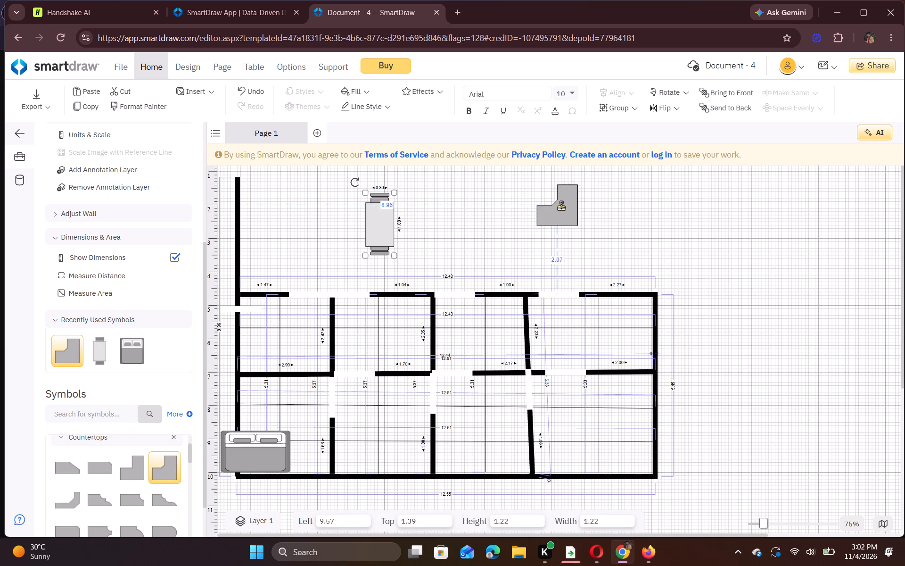
{"action": "left_click_drag", "start_coordinate": [561, 207], "coordinate": [616, 218]}
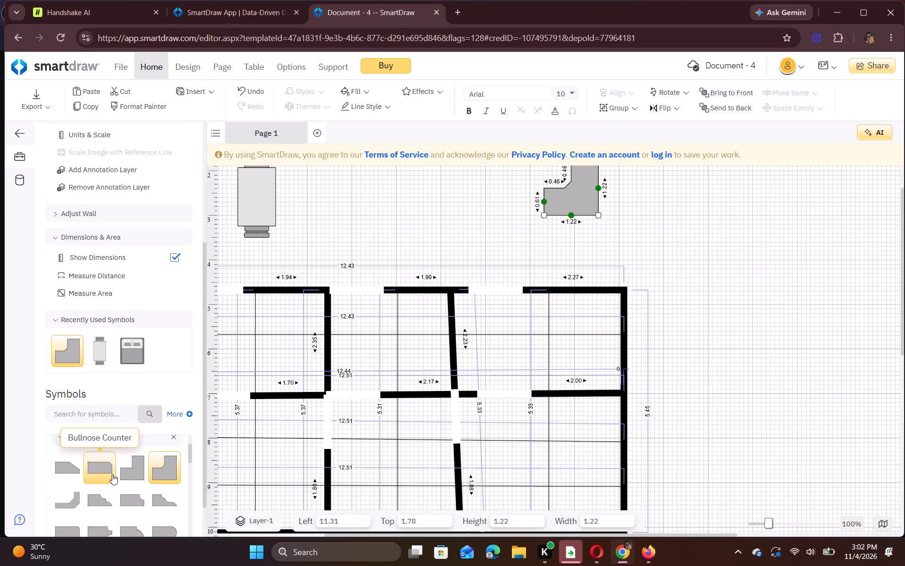
Place a Residential Toilet from the Toilets symbols in the first lower room's bottom corner by the partition, at about left 5.87, top 9.36.
{"action": "scroll", "coordinate": [112, 474], "scroll_direction": "down", "scroll_amount": 2}
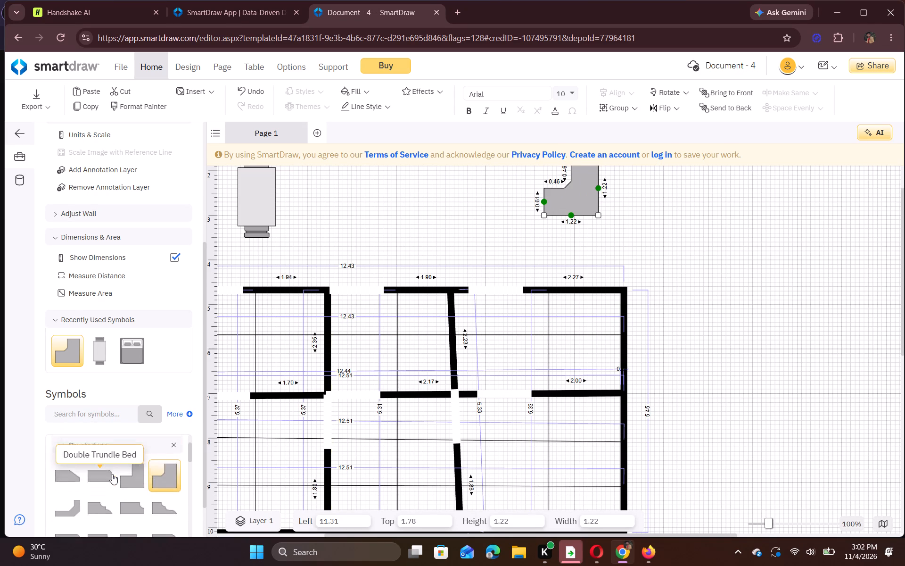
{"action": "scroll", "coordinate": [112, 474], "scroll_direction": "up", "scroll_amount": 6}
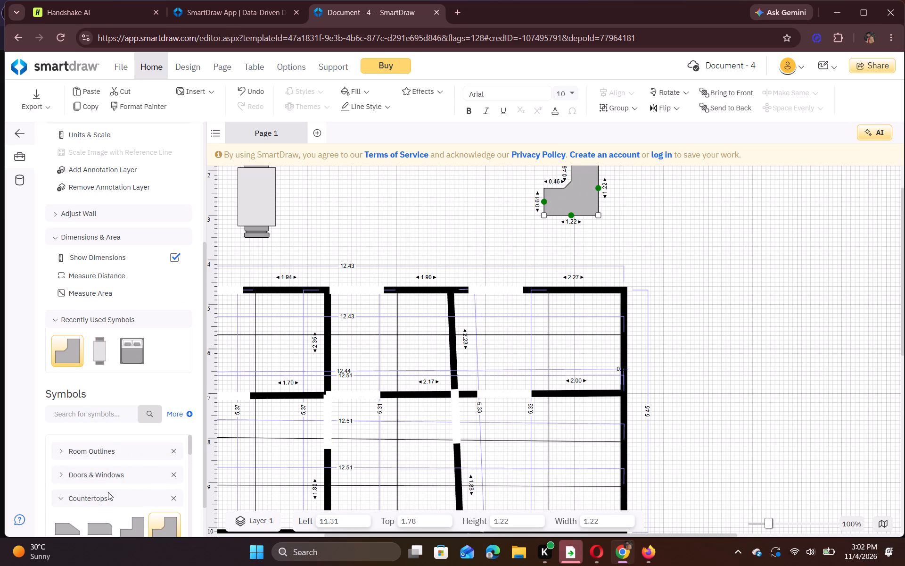
{"action": "scroll", "coordinate": [110, 442], "scroll_direction": "down", "scroll_amount": 5}
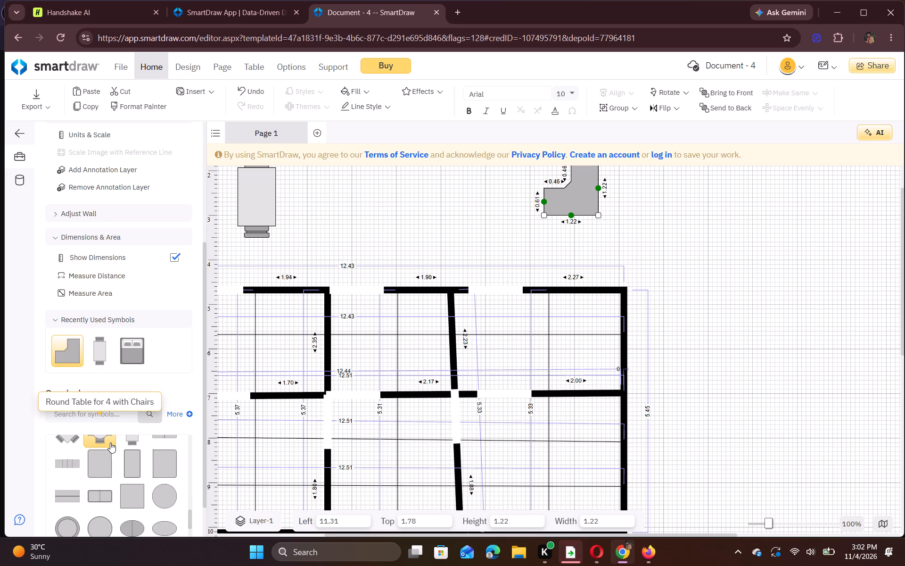
{"action": "scroll", "coordinate": [110, 442], "scroll_direction": "down", "scroll_amount": 6}
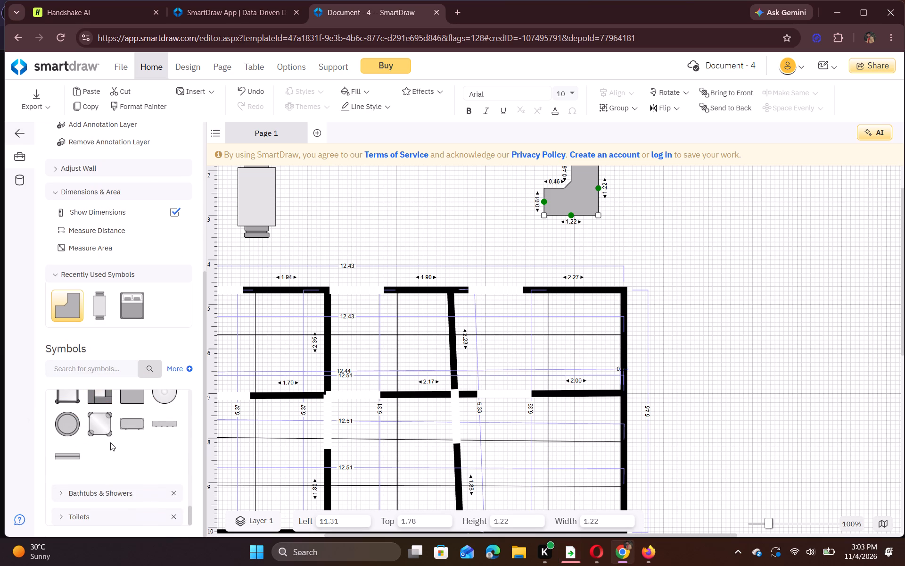
{"action": "scroll", "coordinate": [65, 517], "scroll_direction": "down", "scroll_amount": 1}
{"action": "left_click", "coordinate": [61, 516]}
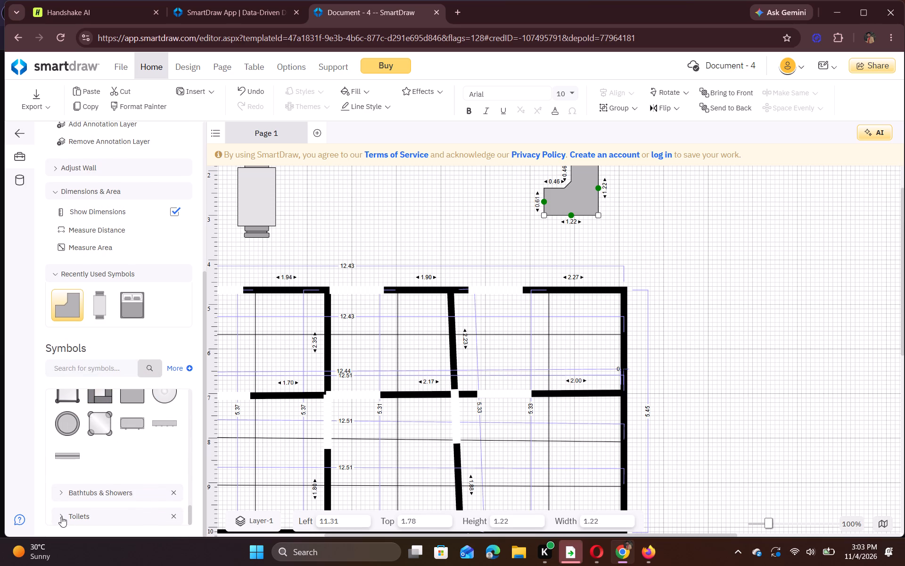
{"action": "scroll", "coordinate": [61, 516], "scroll_direction": "down", "scroll_amount": 2}
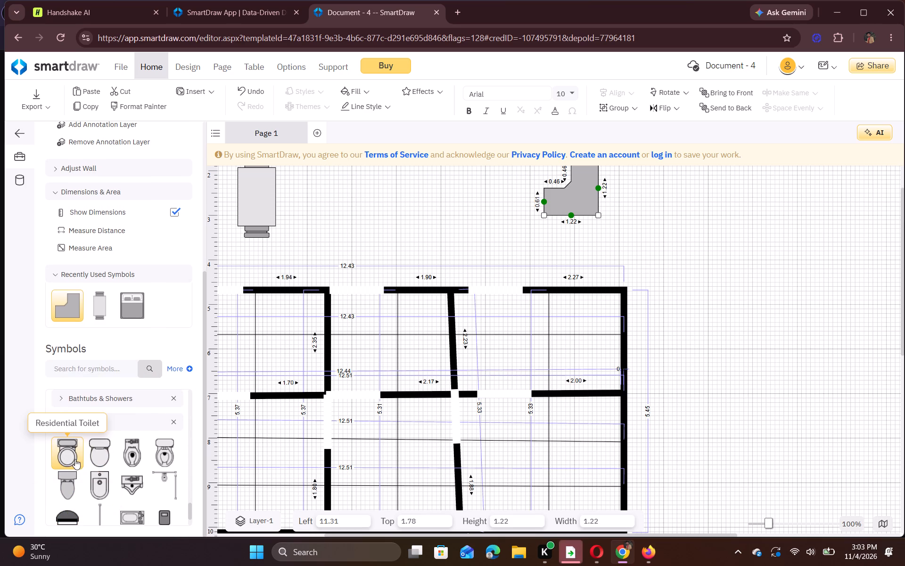
{"action": "left_click", "coordinate": [73, 459]}
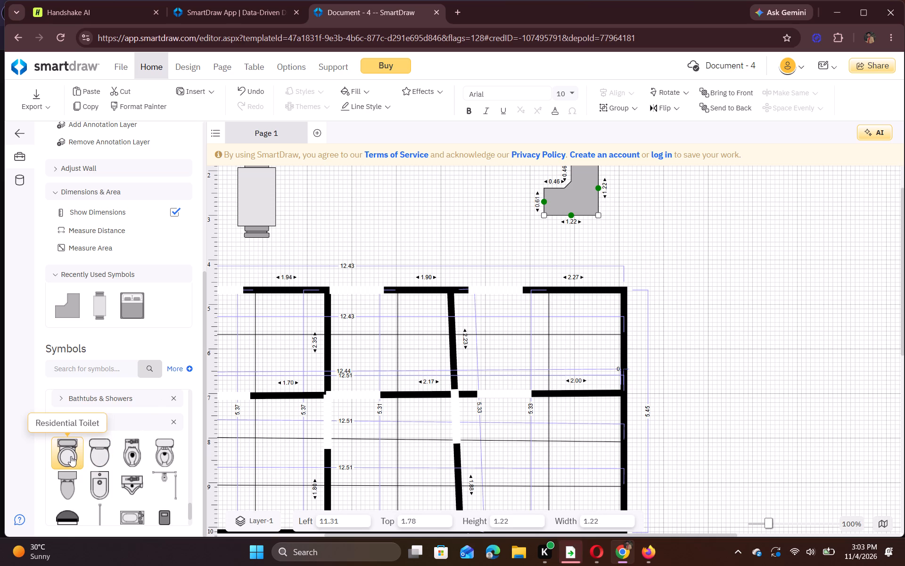
{"action": "left_click_drag", "start_coordinate": [71, 456], "coordinate": [279, 537]}
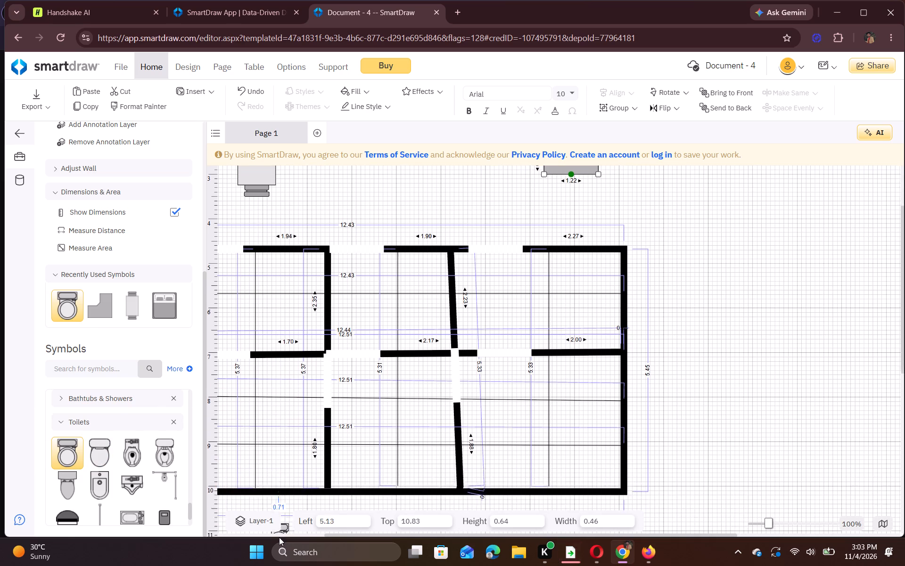
{"action": "left_click_drag", "start_coordinate": [279, 537], "coordinate": [285, 374]}
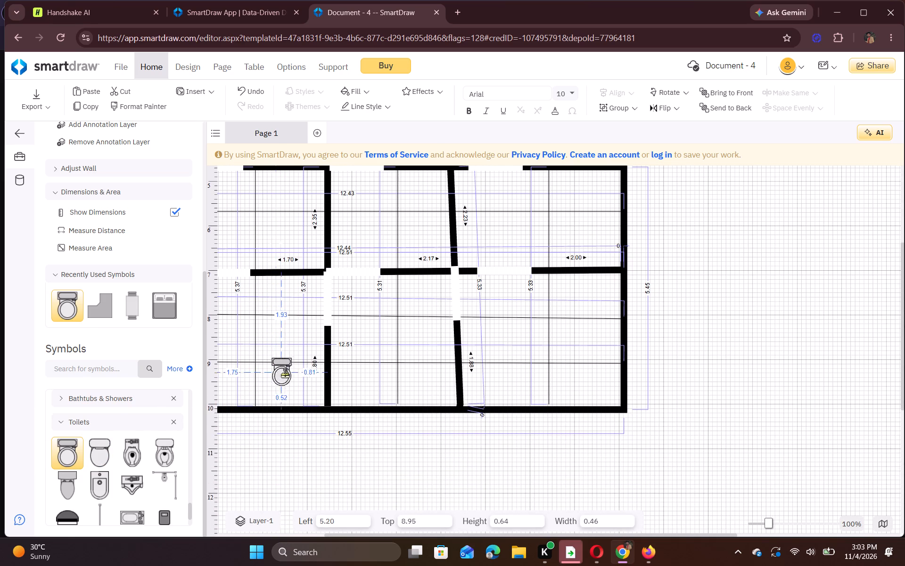
{"action": "left_click_drag", "start_coordinate": [285, 374], "coordinate": [312, 389]}
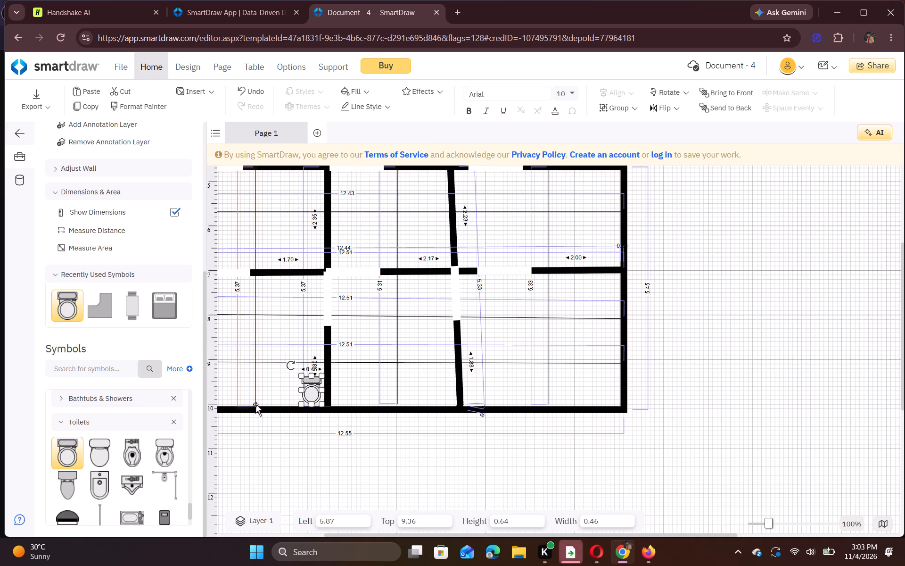
Draw a horizontal wall about 0.84 long just above the toilet, starting from the vertical partition beside it.
{"action": "scroll", "coordinate": [57, 221], "scroll_direction": "up", "scroll_amount": 1}
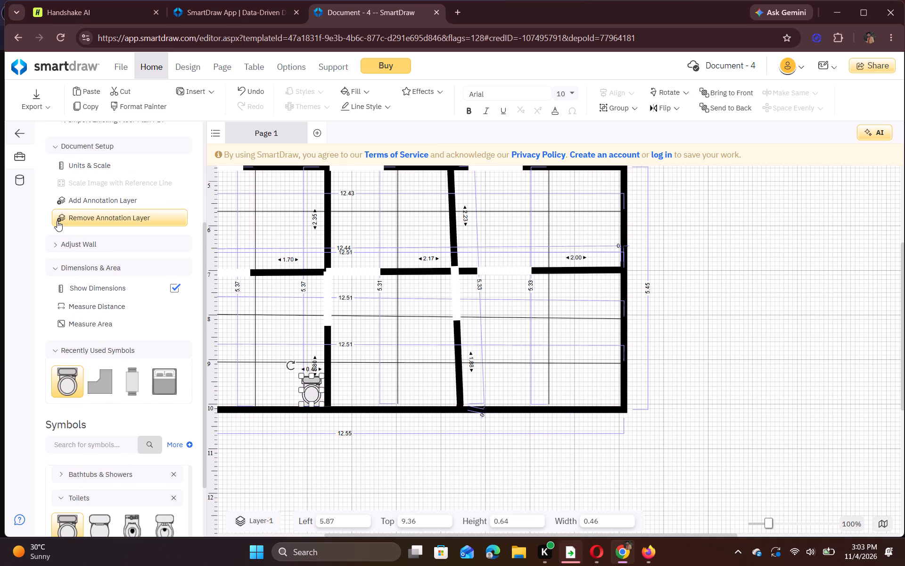
{"action": "scroll", "coordinate": [57, 230], "scroll_direction": "up", "scroll_amount": 2}
{"action": "scroll", "coordinate": [1, 357], "scroll_direction": "right", "scroll_amount": 1}
{"action": "scroll", "coordinate": [79, 265], "scroll_direction": "up", "scroll_amount": 1}
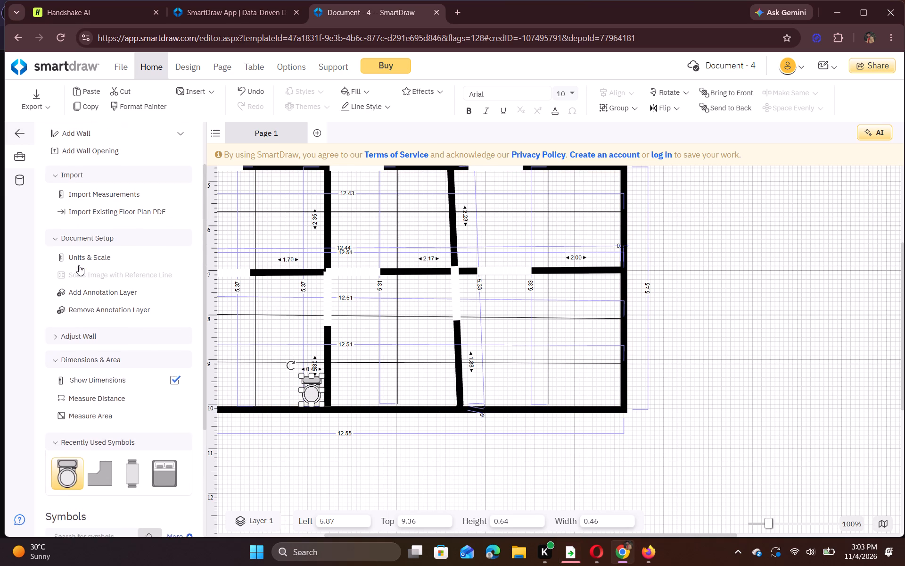
{"action": "scroll", "coordinate": [79, 265], "scroll_direction": "up", "scroll_amount": 1}
{"action": "scroll", "coordinate": [280, 240], "scroll_direction": "up", "scroll_amount": 1}
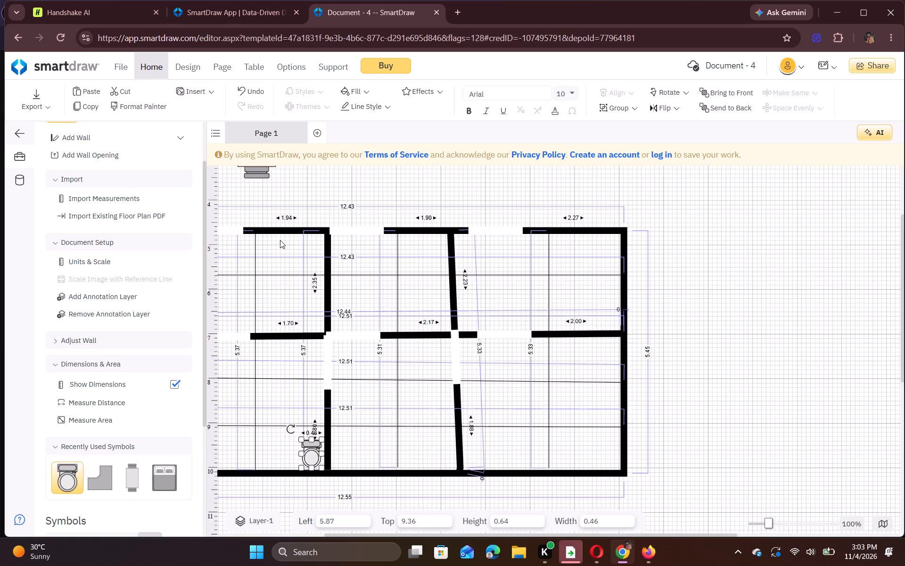
{"action": "scroll", "coordinate": [280, 240], "scroll_direction": "up", "scroll_amount": 1}
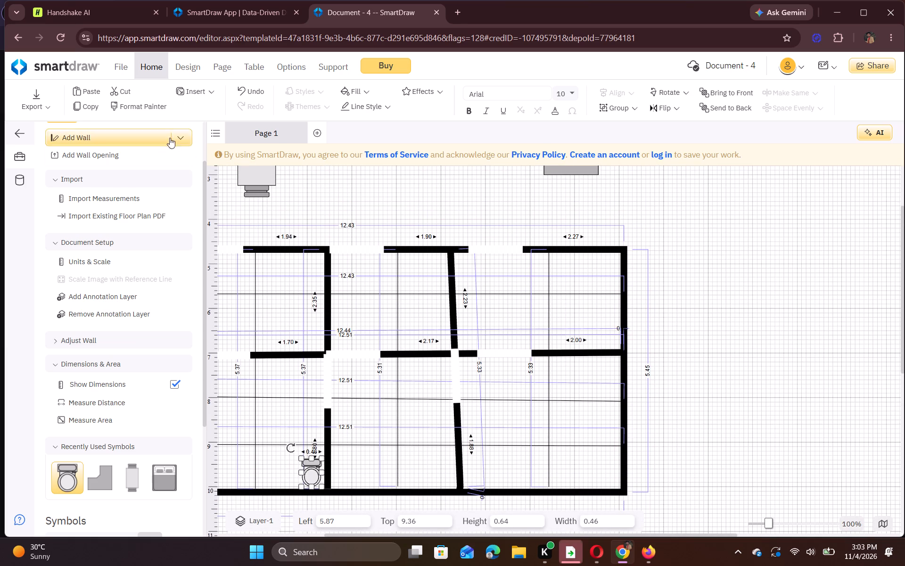
{"action": "left_click", "coordinate": [130, 140]}
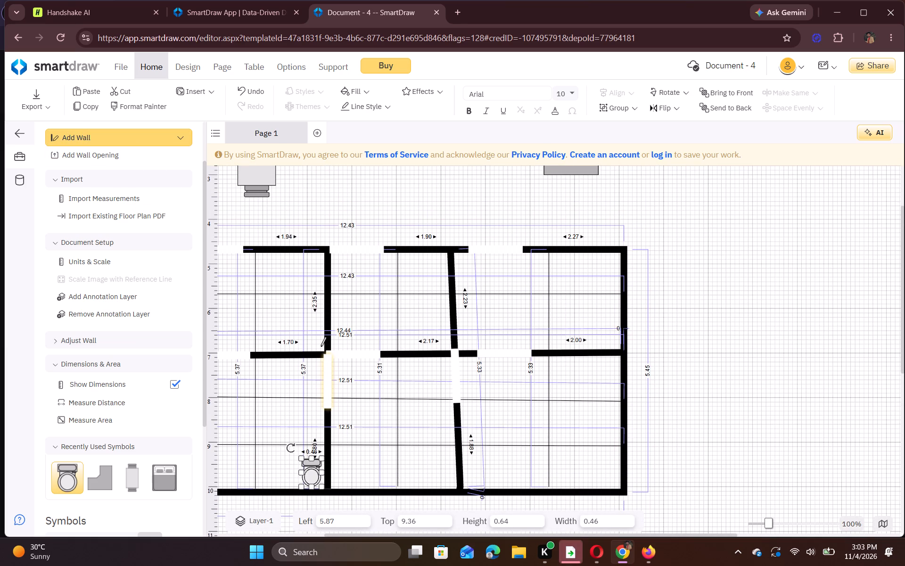
{"action": "left_click_drag", "start_coordinate": [325, 442], "coordinate": [286, 444]}
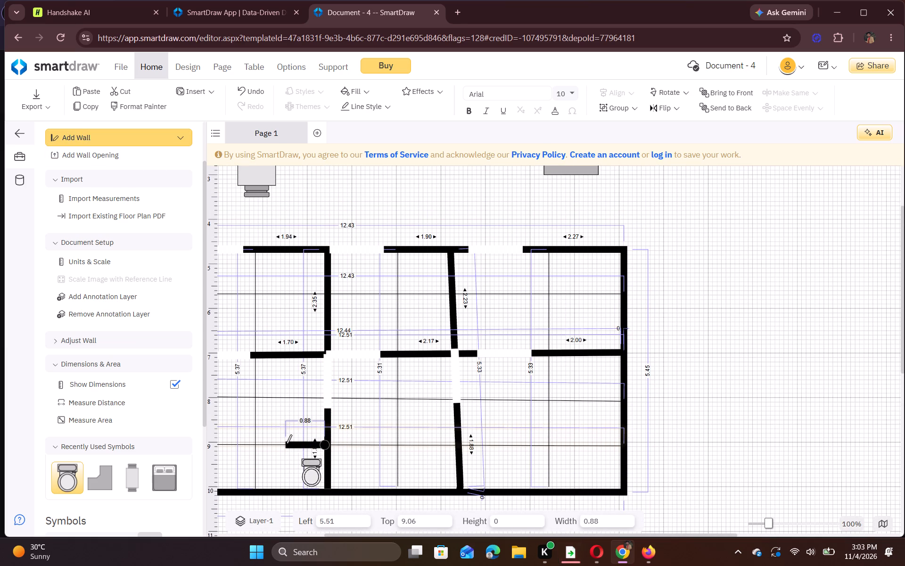
{"action": "left_click_drag", "start_coordinate": [286, 444], "coordinate": [288, 444]}
{"action": "left_click", "coordinate": [288, 444]}
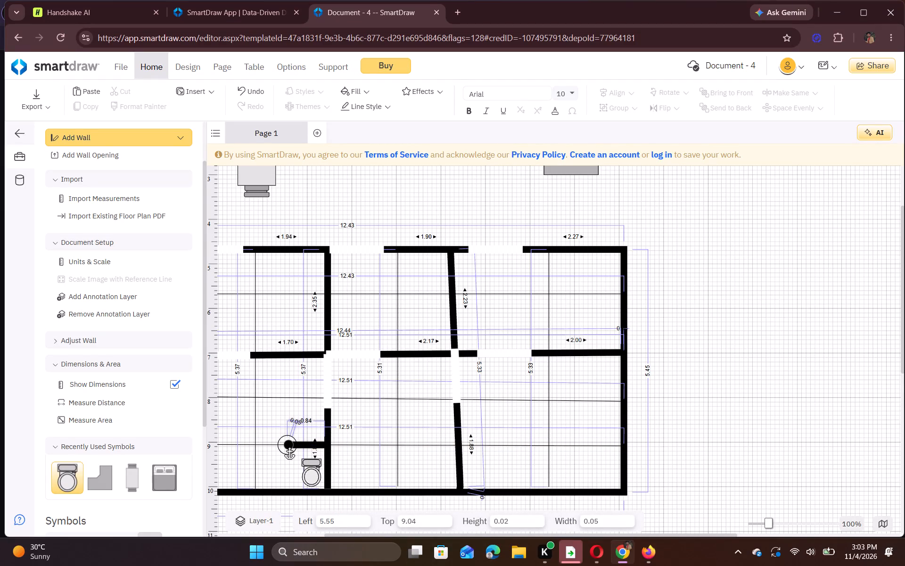
Draw a vertical wall about 1.08 long from the short wall's free end down to the bottom exterior wall, enclosing the toilet.
{"action": "left_click_drag", "start_coordinate": [289, 445], "coordinate": [286, 486]}
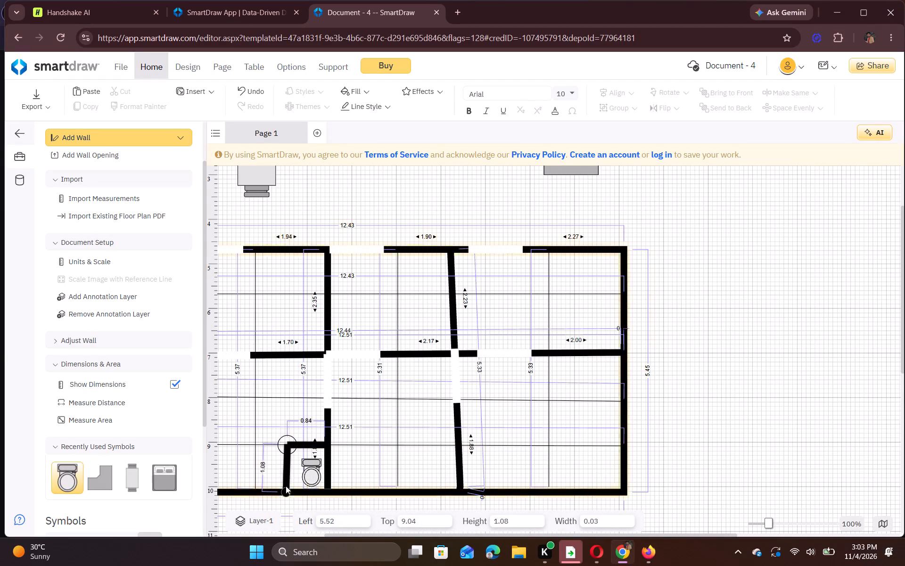
{"action": "left_click_drag", "start_coordinate": [286, 486], "coordinate": [288, 486]}
{"action": "left_click", "coordinate": [288, 486]}
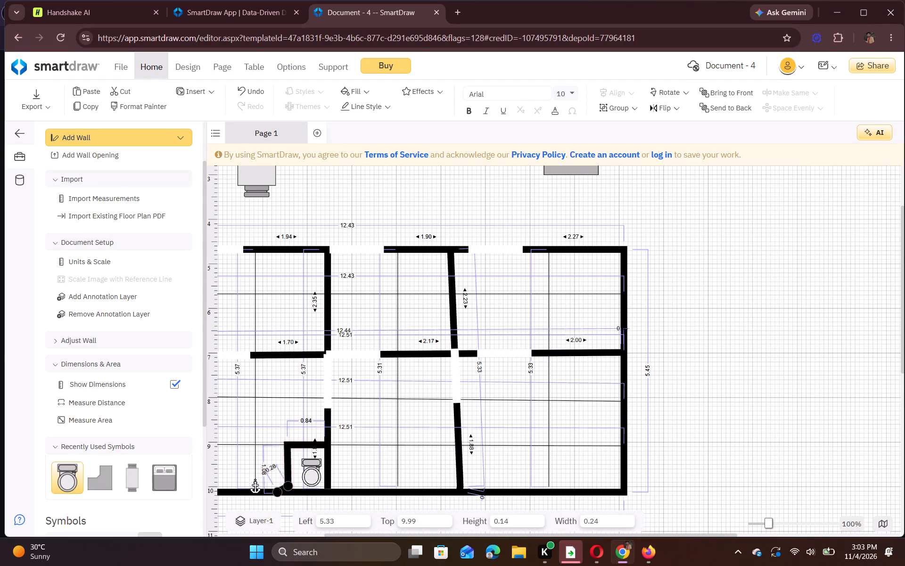
{"action": "left_click", "coordinate": [288, 479]}
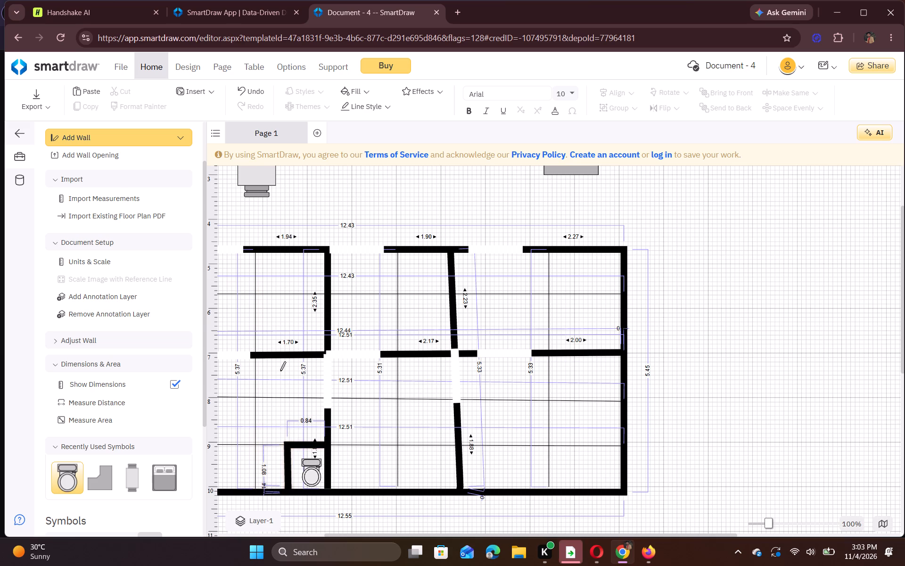
Look through the Bathtubs & Showers symbols.
{"action": "scroll", "coordinate": [128, 462], "scroll_direction": "down", "scroll_amount": 1}
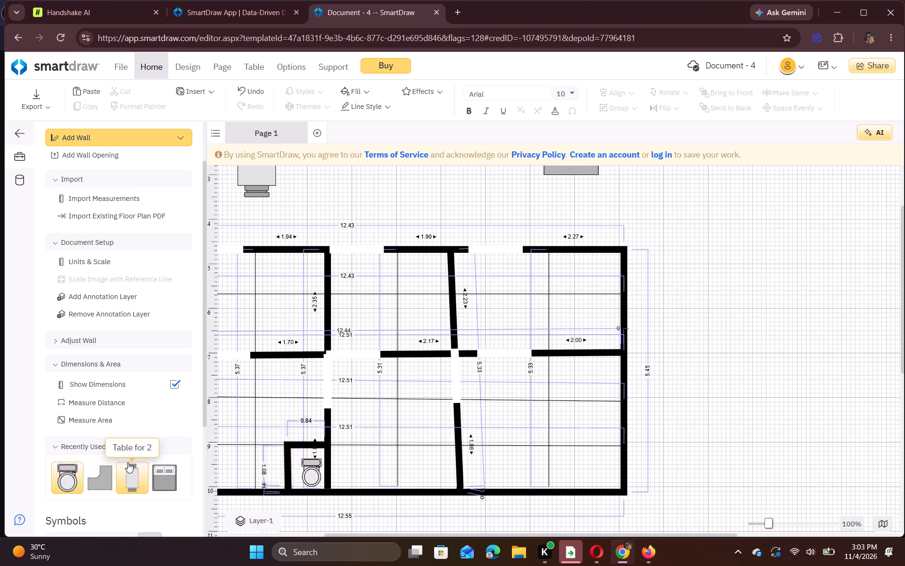
{"action": "scroll", "coordinate": [128, 462], "scroll_direction": "down", "scroll_amount": 2}
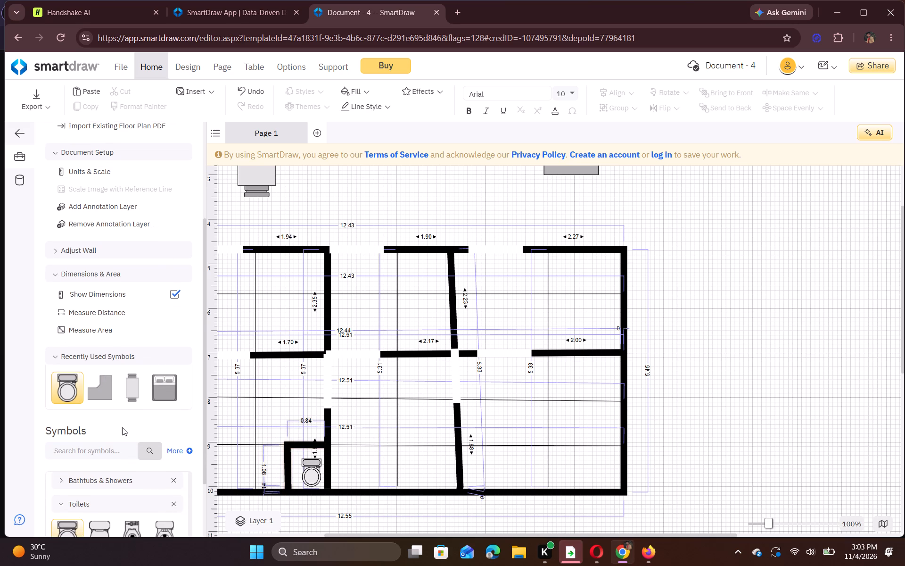
{"action": "scroll", "coordinate": [122, 427], "scroll_direction": "down", "scroll_amount": 2}
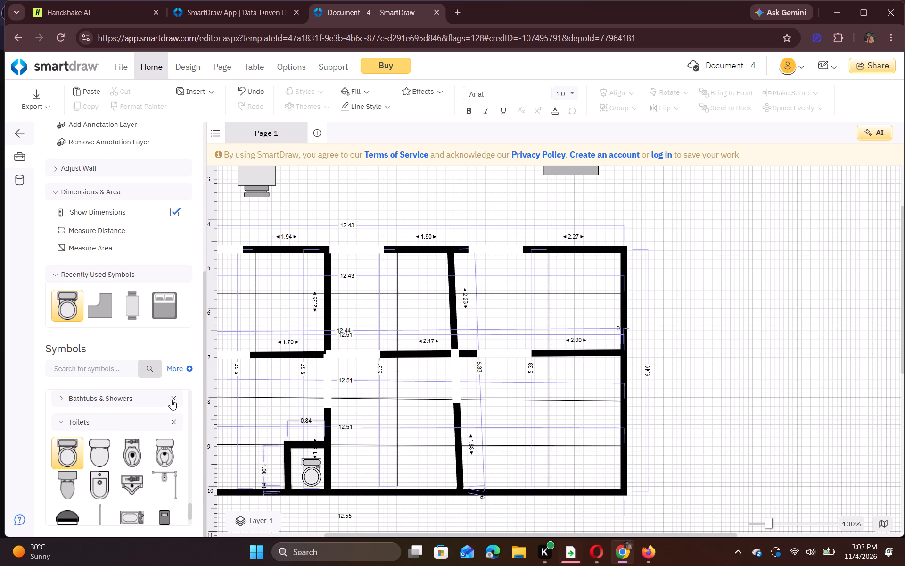
{"action": "left_click", "coordinate": [58, 398]}
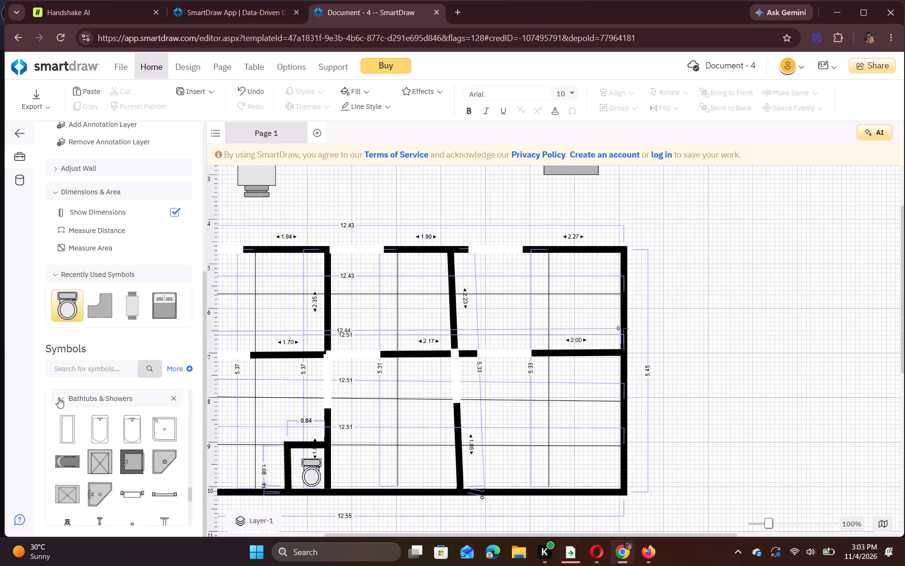
{"action": "left_click", "coordinate": [63, 400]}
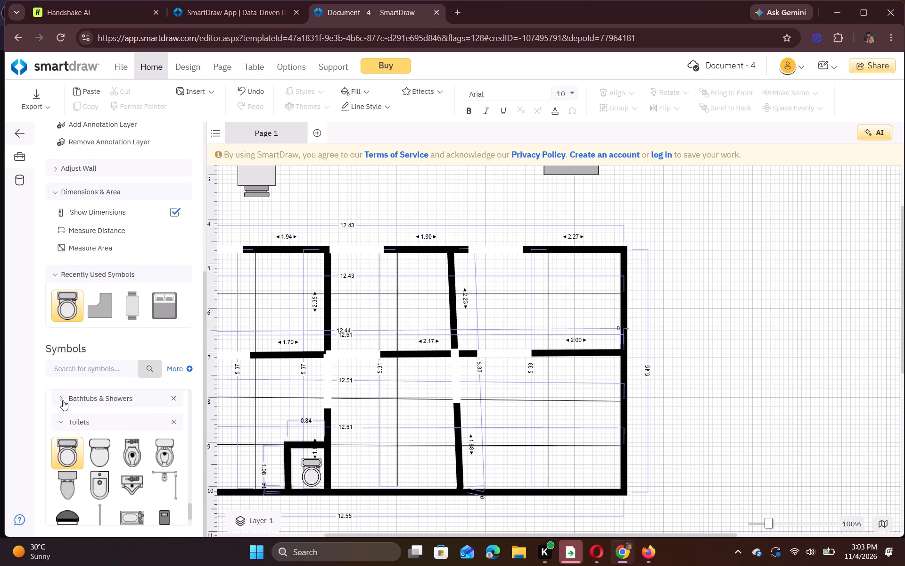
{"action": "left_click", "coordinate": [63, 400]}
{"action": "left_click", "coordinate": [63, 400]}
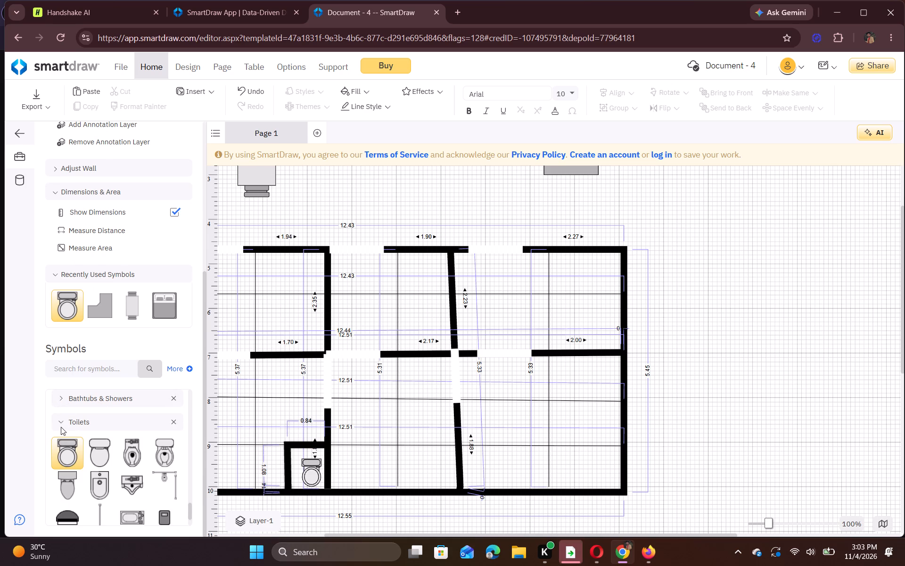
Place the two-pillow bed listed just before Wyoming King in the toilet's room, over the enclosure's side wall, at about left 3.85, top 7.59.
{"action": "left_click", "coordinate": [59, 424]}
{"action": "scroll", "coordinate": [59, 424], "scroll_direction": "up", "scroll_amount": 2}
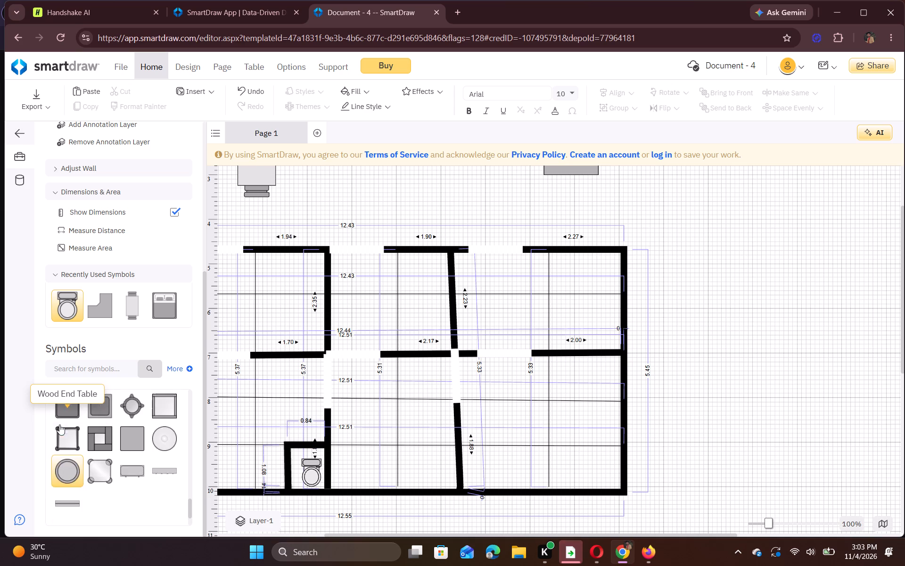
{"action": "scroll", "coordinate": [59, 424], "scroll_direction": "up", "scroll_amount": 6}
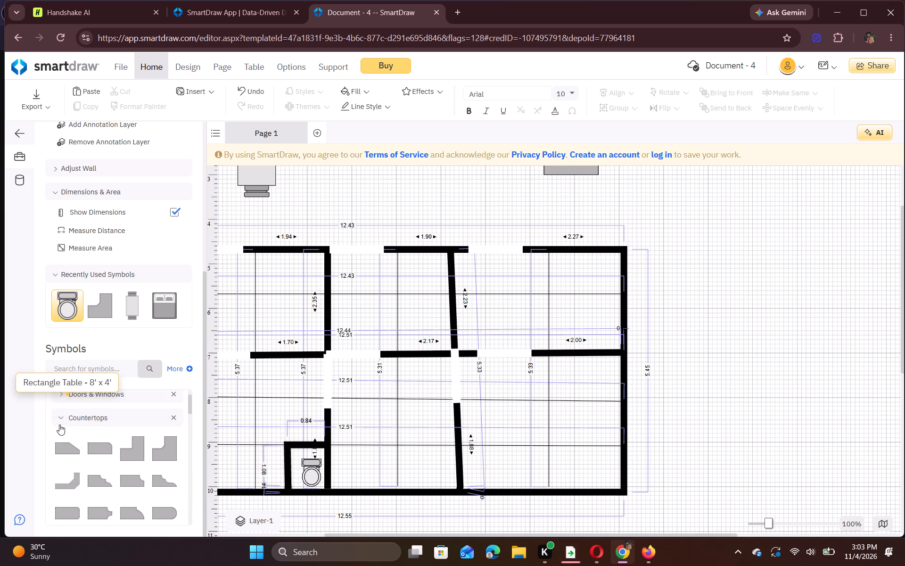
{"action": "scroll", "coordinate": [59, 424], "scroll_direction": "up", "scroll_amount": 2}
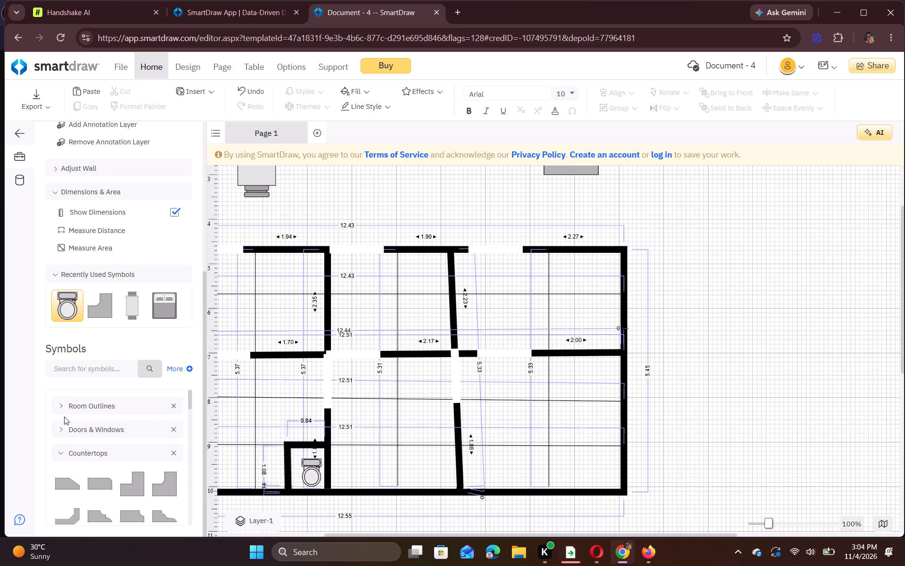
{"action": "left_click", "coordinate": [61, 452]}
{"action": "scroll", "coordinate": [61, 452], "scroll_direction": "down", "scroll_amount": 3}
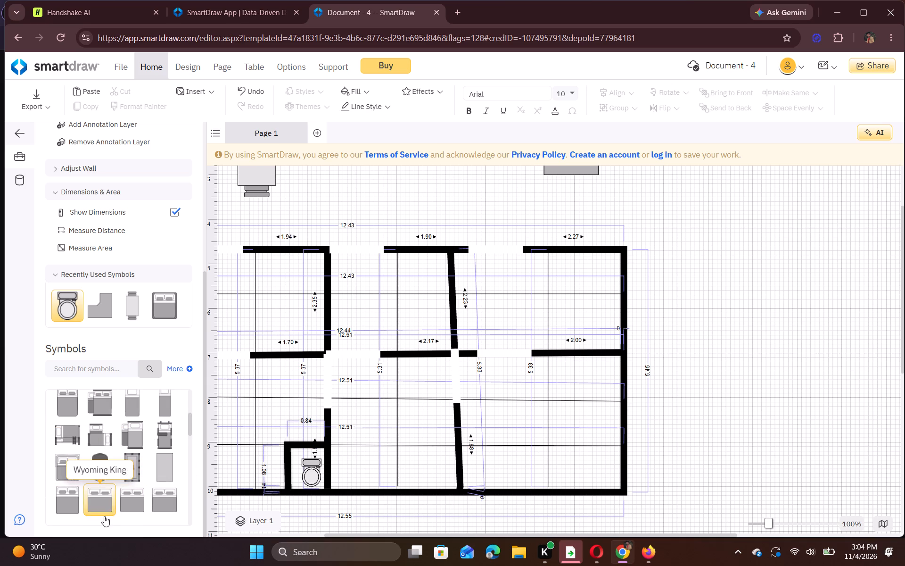
{"action": "left_click", "coordinate": [68, 498]}
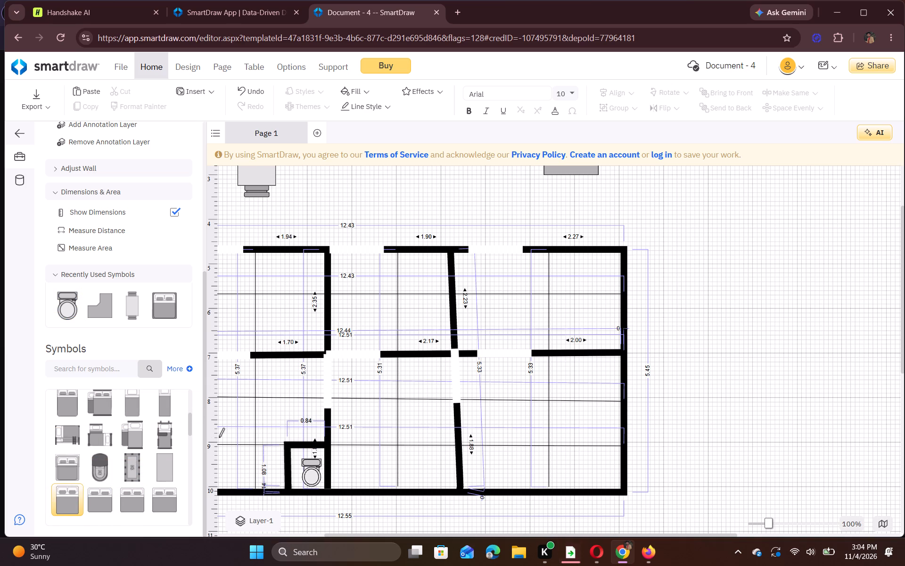
{"action": "left_click_drag", "start_coordinate": [64, 497], "coordinate": [243, 433]}
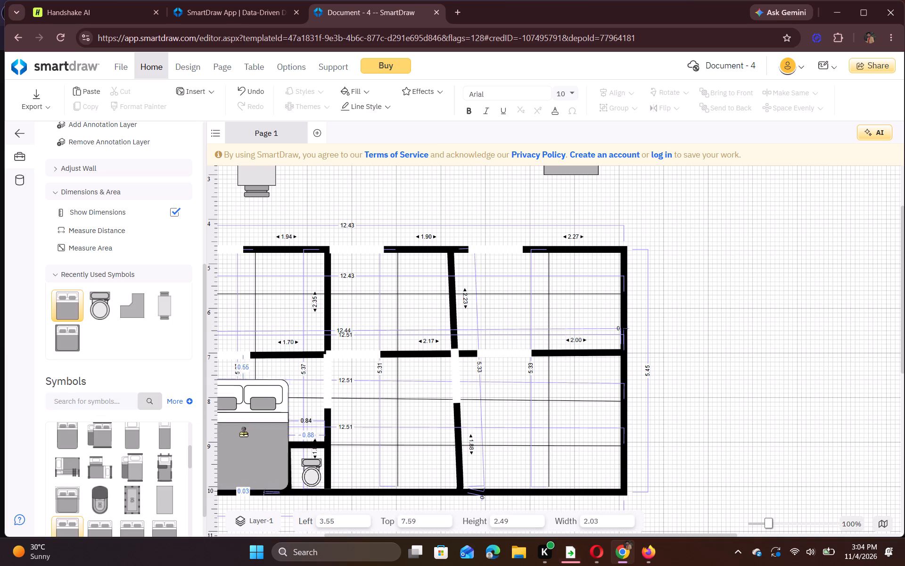
{"action": "left_click_drag", "start_coordinate": [243, 433], "coordinate": [257, 435]}
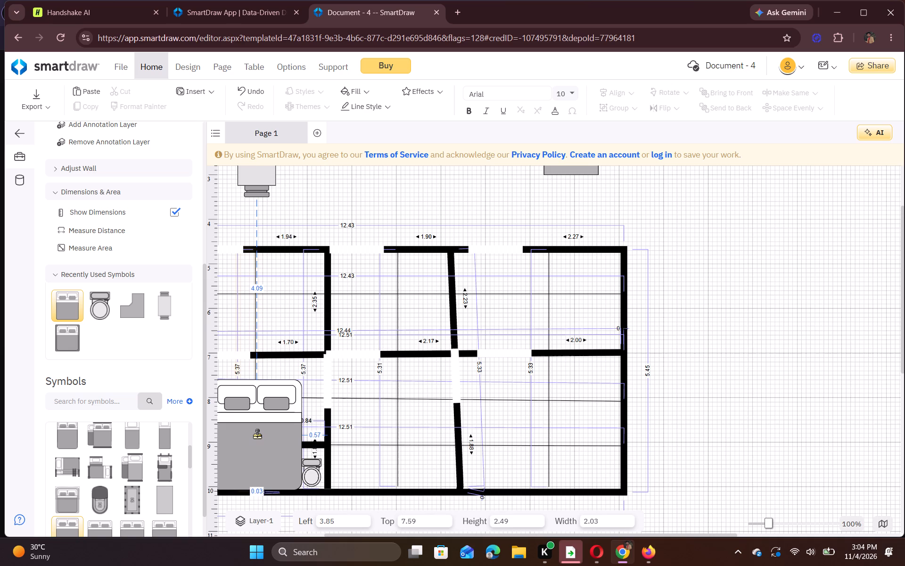
{"action": "left_click_drag", "start_coordinate": [257, 435], "coordinate": [256, 435]}
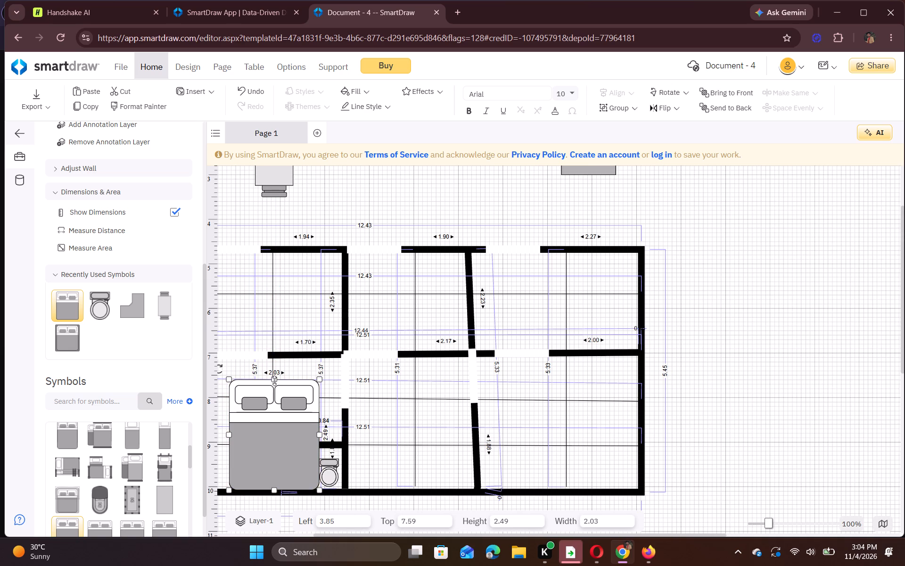
Shorten the new bed from its pillow end to a height of about 1.33, keeping its foot at the bottom exterior wall.
{"action": "left_click_drag", "start_coordinate": [274, 381], "coordinate": [259, 429]}
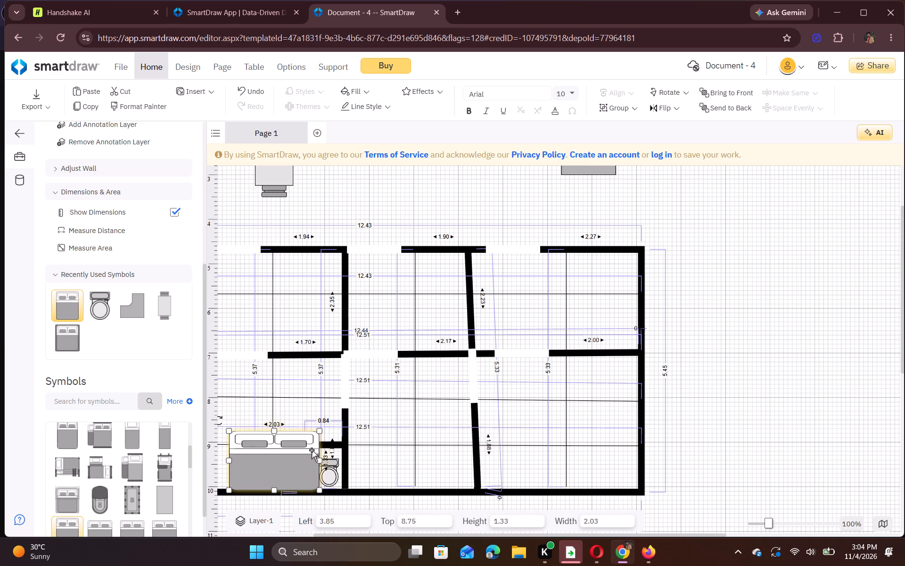
Narrow the new bed to a width of about 1.35 and move it clear of the toilet enclosure, to about left 3.60, top 8.67.
{"action": "left_click_drag", "start_coordinate": [321, 460], "coordinate": [288, 461]}
{"action": "left_click_drag", "start_coordinate": [264, 461], "coordinate": [249, 461]}
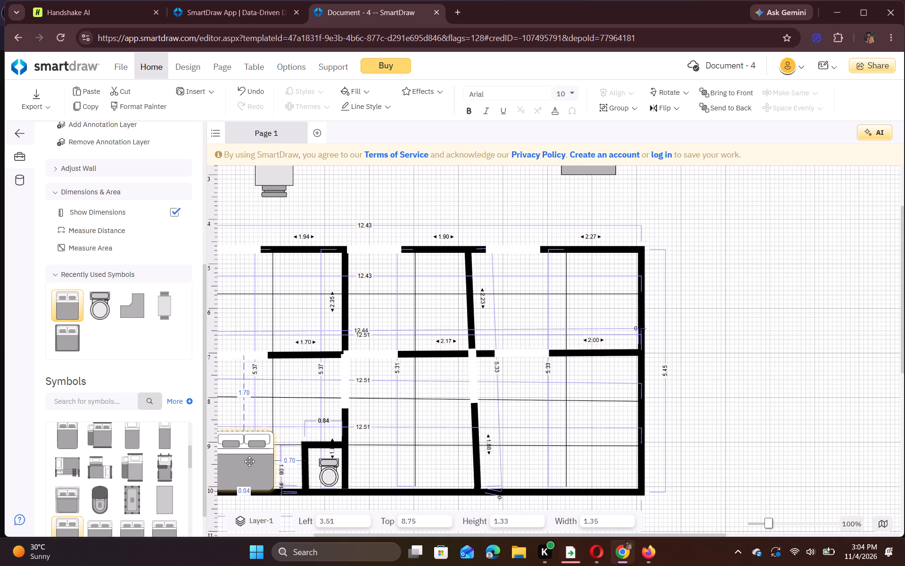
{"action": "left_click_drag", "start_coordinate": [249, 461], "coordinate": [254, 458]}
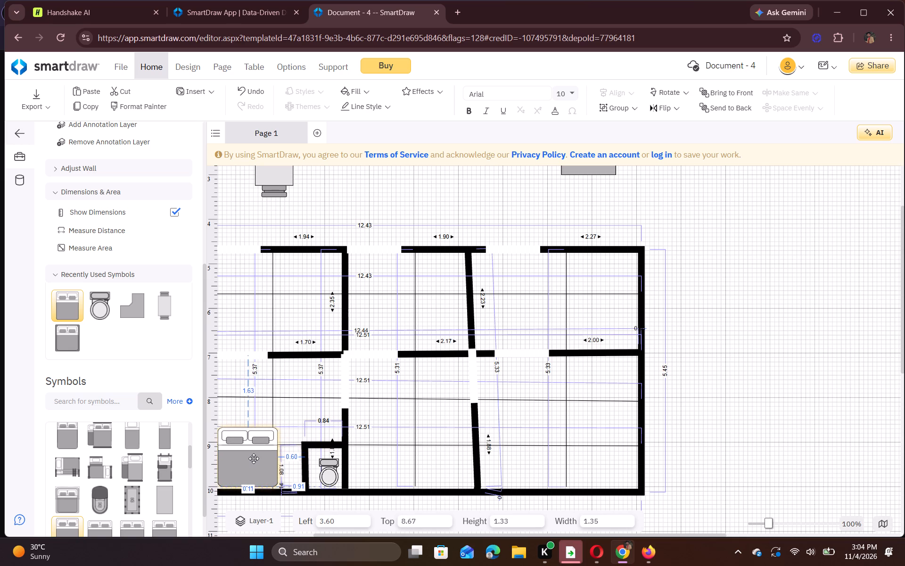
{"action": "left_click_drag", "start_coordinate": [254, 458], "coordinate": [254, 459]}
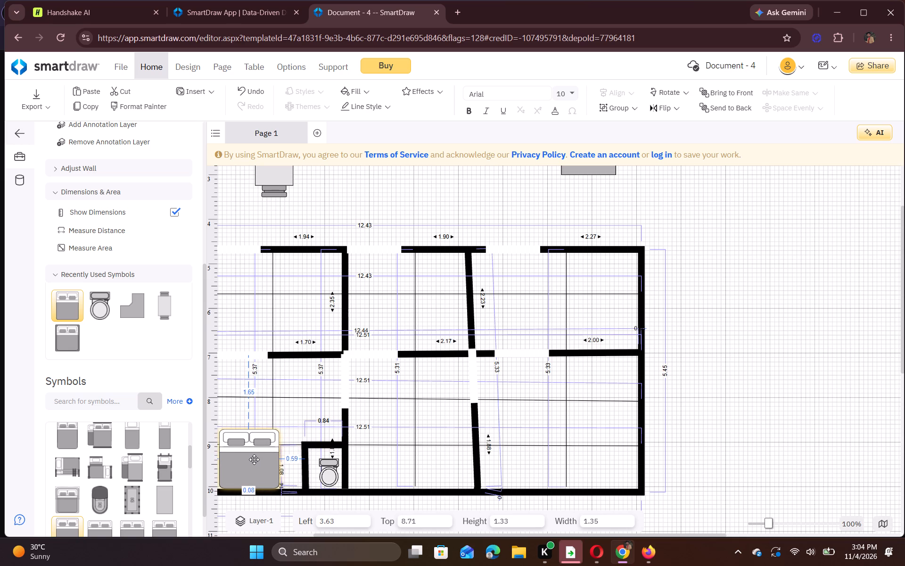
{"action": "left_click_drag", "start_coordinate": [254, 459], "coordinate": [254, 458]}
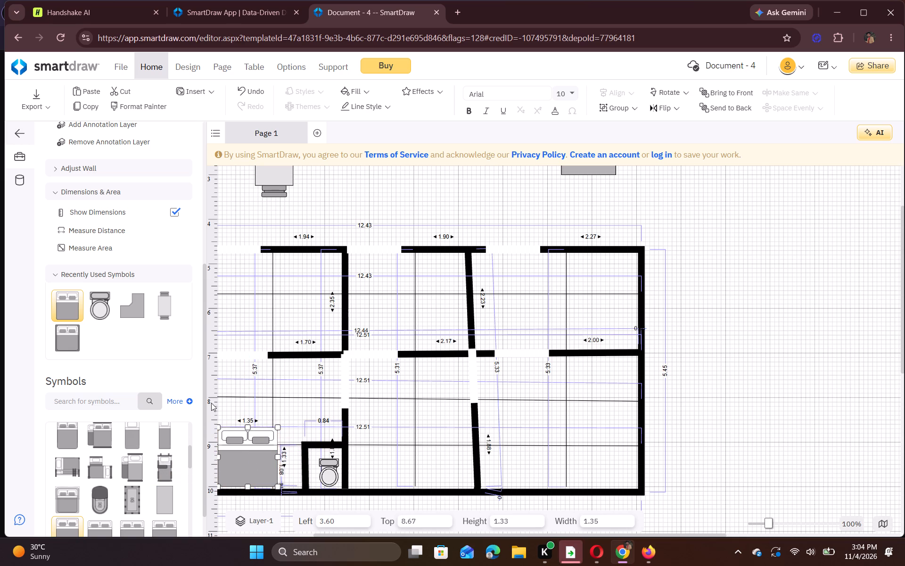
Place a Sofa from the Couches & Sofas symbols above the new bed, at about left 3.17, top 7.32.
{"action": "scroll", "coordinate": [170, 437], "scroll_direction": "down", "scroll_amount": 1}
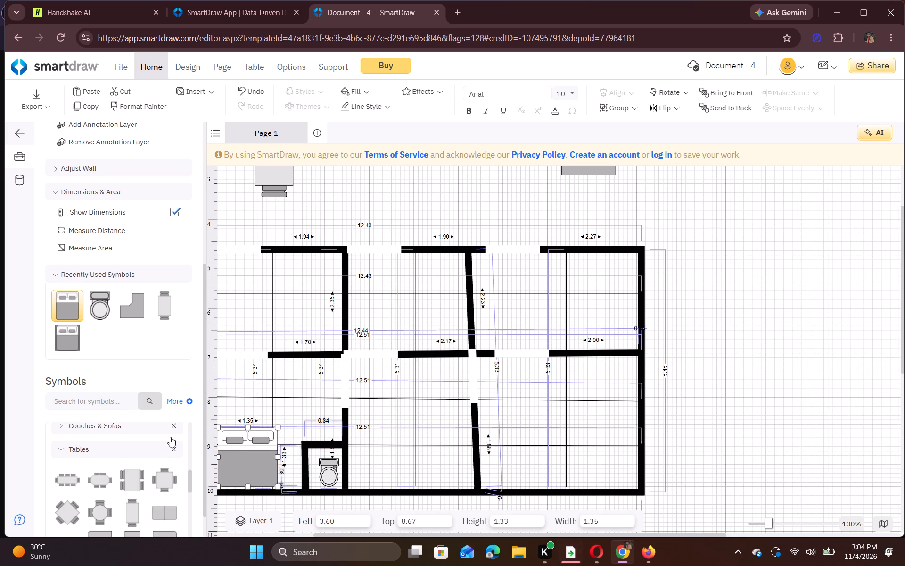
{"action": "scroll", "coordinate": [170, 437], "scroll_direction": "down", "scroll_amount": 1}
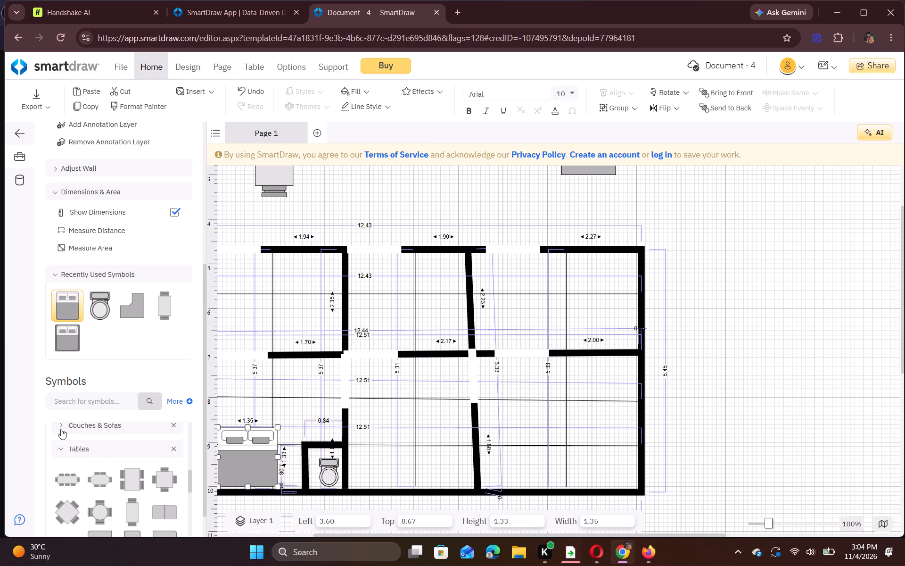
{"action": "left_click", "coordinate": [61, 425]}
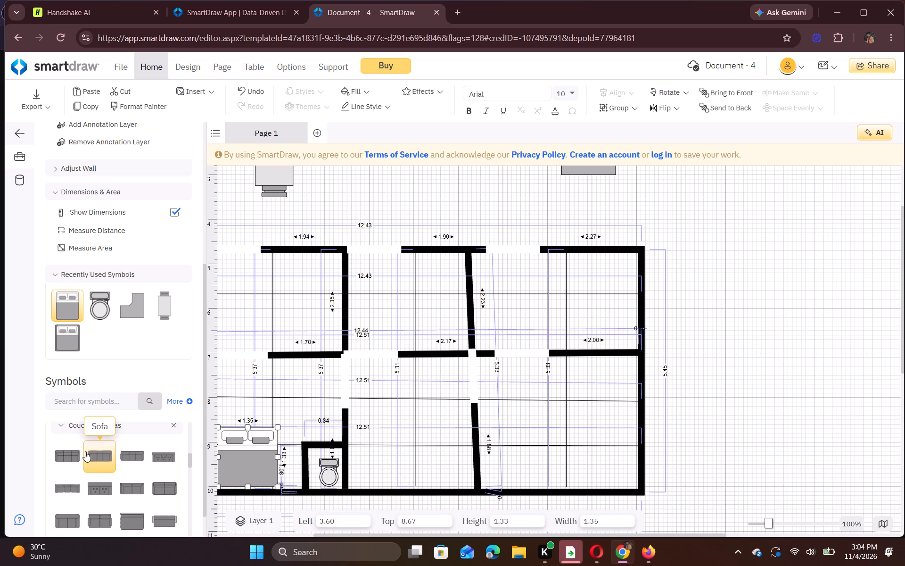
{"action": "left_click_drag", "start_coordinate": [96, 453], "coordinate": [183, 441]}
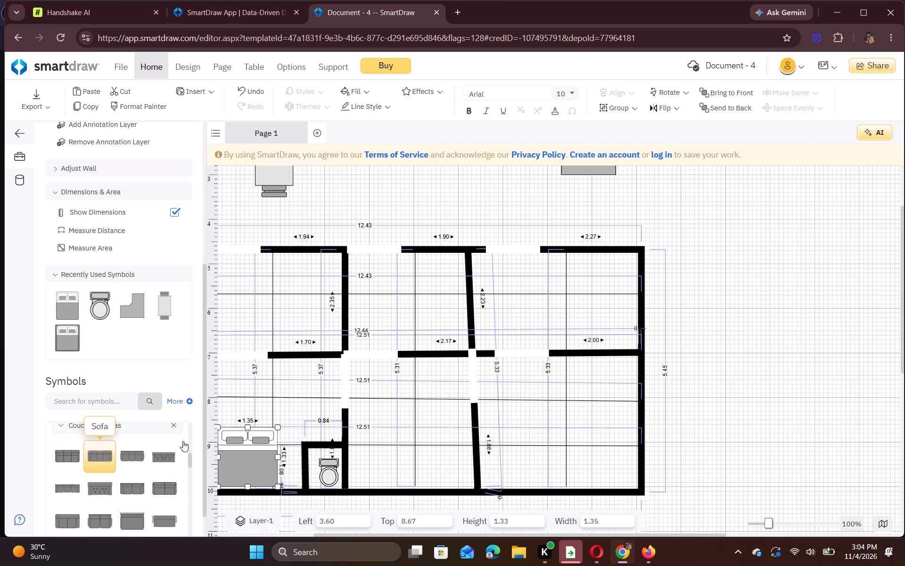
{"action": "left_click_drag", "start_coordinate": [183, 441], "coordinate": [140, 436]}
{"action": "left_click_drag", "start_coordinate": [104, 455], "coordinate": [248, 389]}
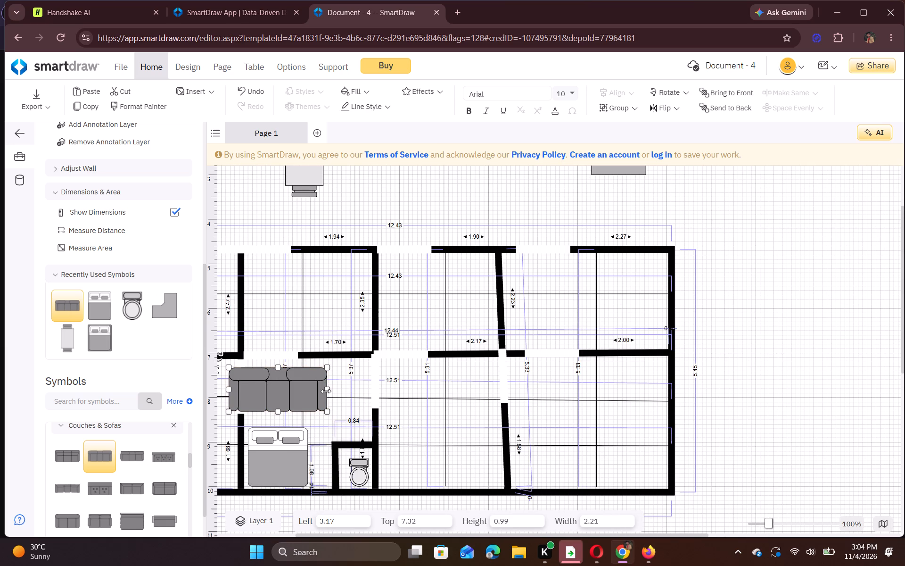
Shrink the sofa to a width of about 0.95 and a height of about 0.66.
{"action": "left_click_drag", "start_coordinate": [325, 389], "coordinate": [283, 392]}
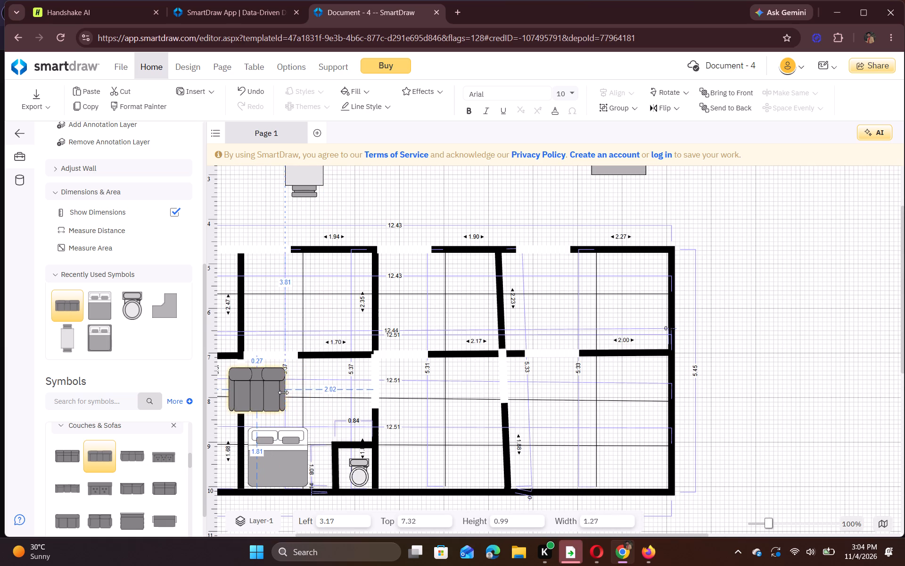
{"action": "left_click_drag", "start_coordinate": [283, 392], "coordinate": [271, 391]}
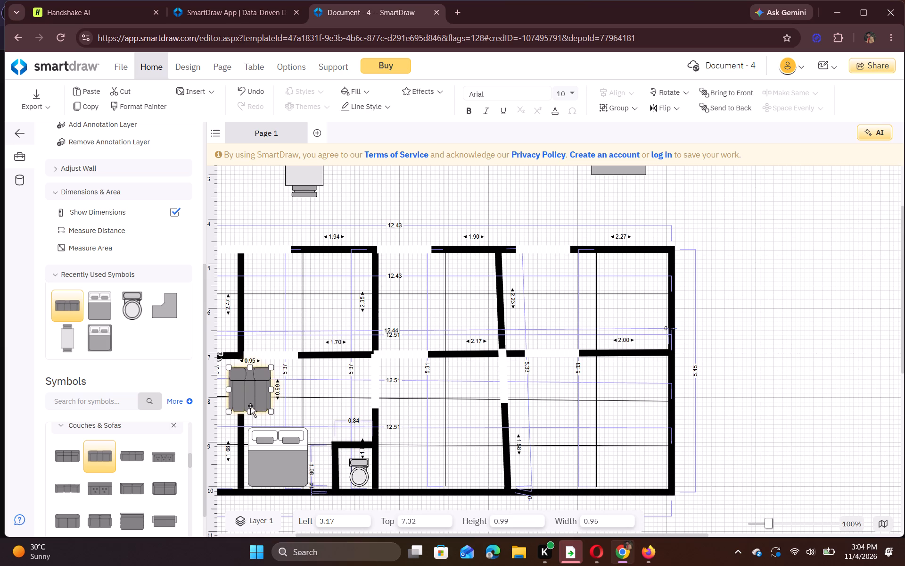
{"action": "left_click_drag", "start_coordinate": [251, 410], "coordinate": [251, 399]}
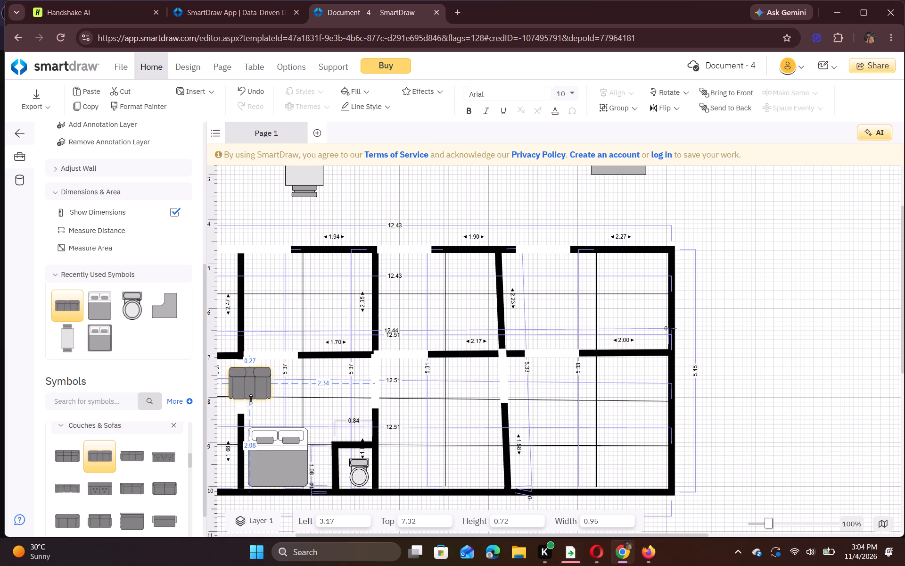
{"action": "left_click_drag", "start_coordinate": [251, 399], "coordinate": [250, 397]}
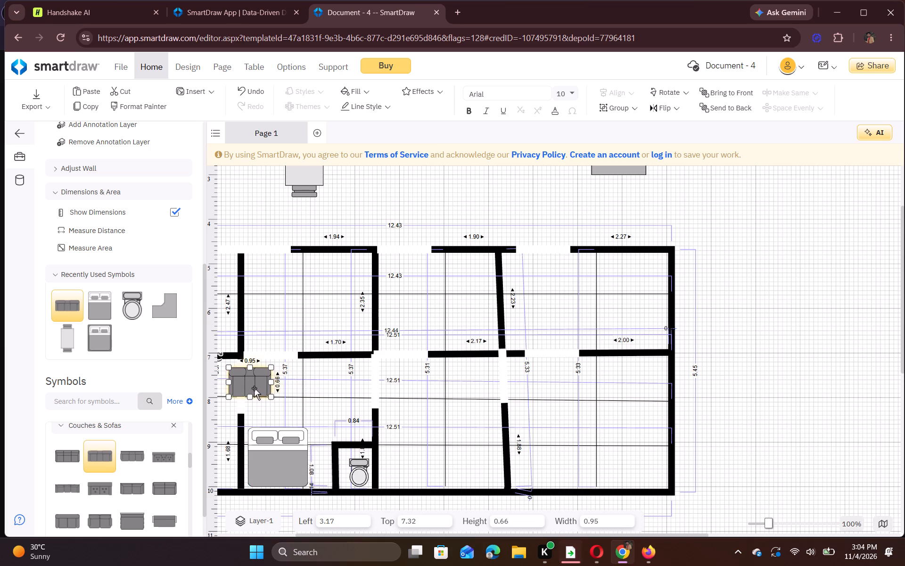
Move the sofa with its back against the 1.70 wall above the toilet's room, at about left 4.83, top 7.05.
{"action": "left_click_drag", "start_coordinate": [262, 383], "coordinate": [352, 374]}
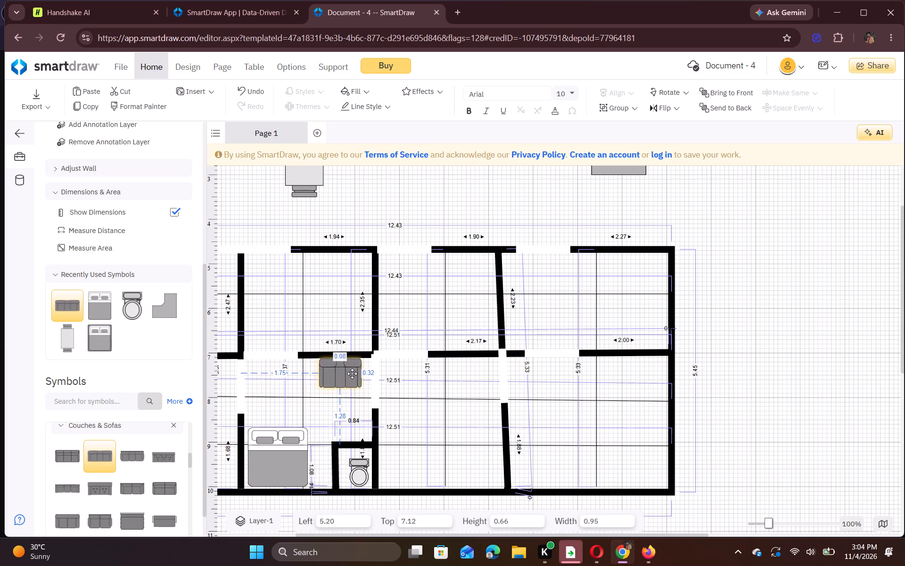
{"action": "left_click_drag", "start_coordinate": [352, 374], "coordinate": [264, 392]}
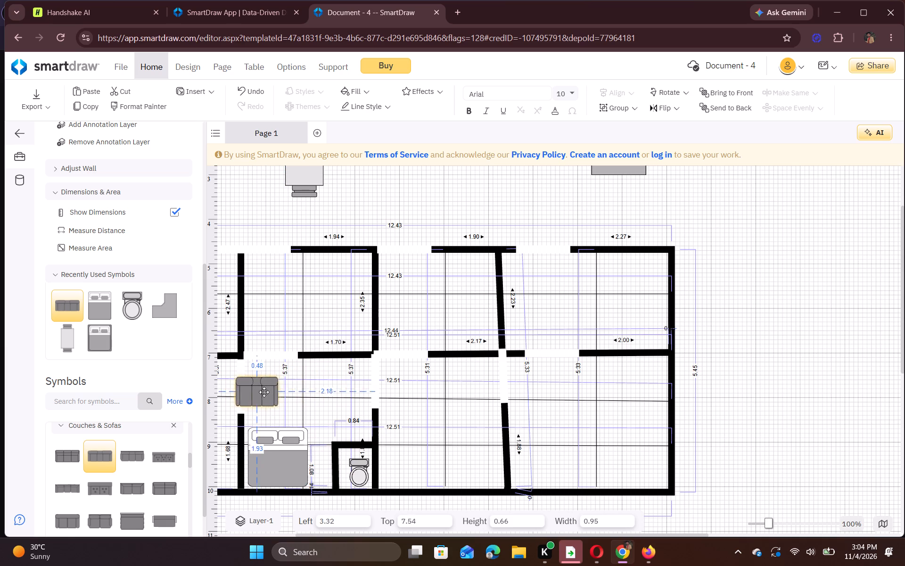
{"action": "left_click_drag", "start_coordinate": [264, 392], "coordinate": [283, 393]}
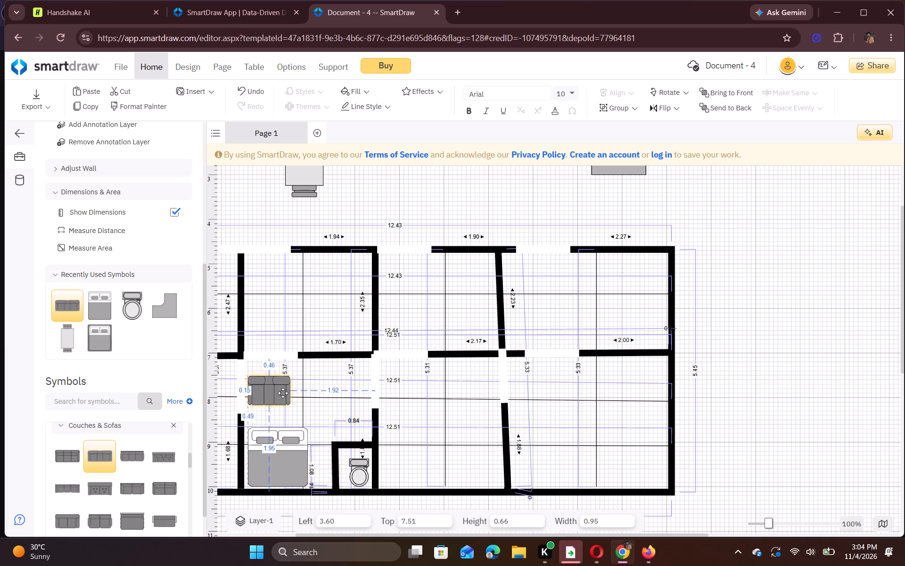
{"action": "left_click_drag", "start_coordinate": [283, 393], "coordinate": [280, 388]}
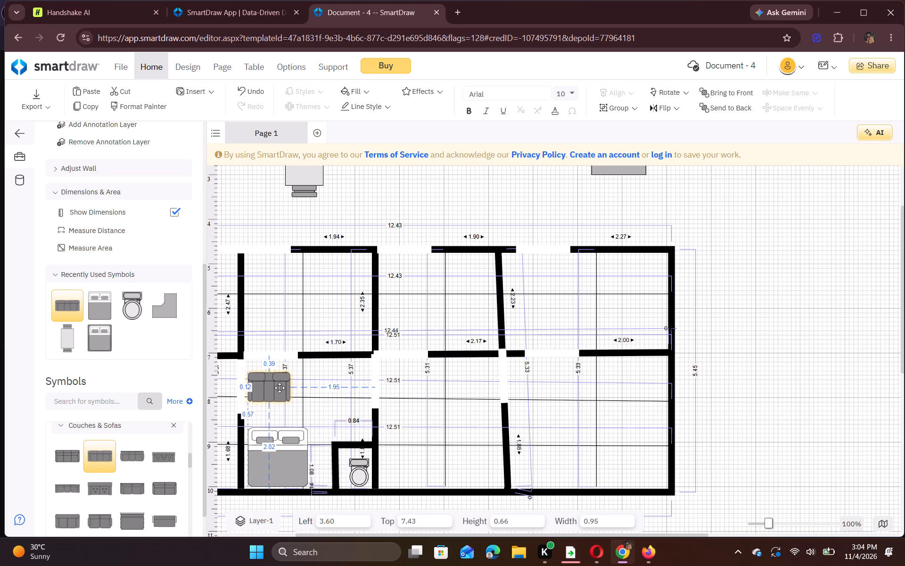
{"action": "left_click_drag", "start_coordinate": [280, 388], "coordinate": [337, 370]}
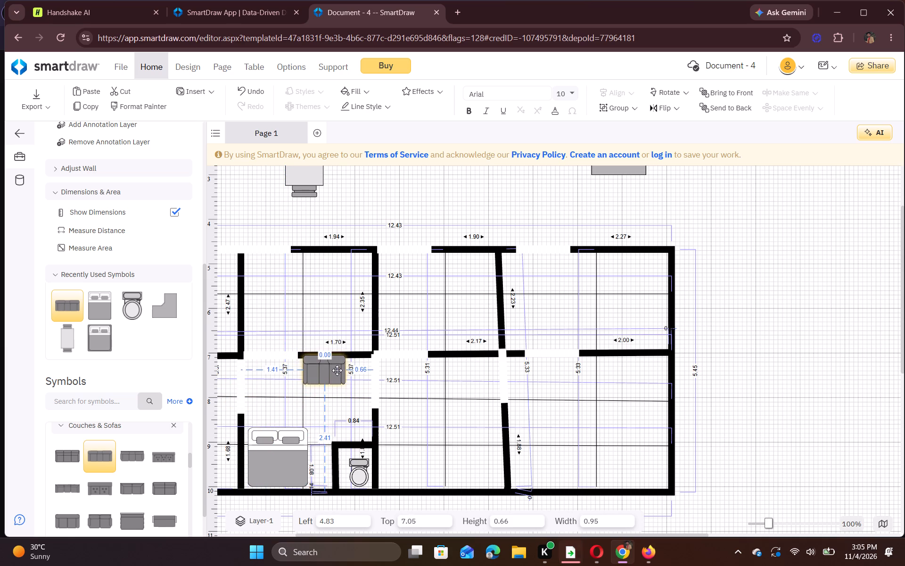
{"action": "left_click_drag", "start_coordinate": [337, 370], "coordinate": [336, 370]}
{"action": "left_click", "coordinate": [336, 370]}
{"action": "double_click", "coordinate": [336, 370]}
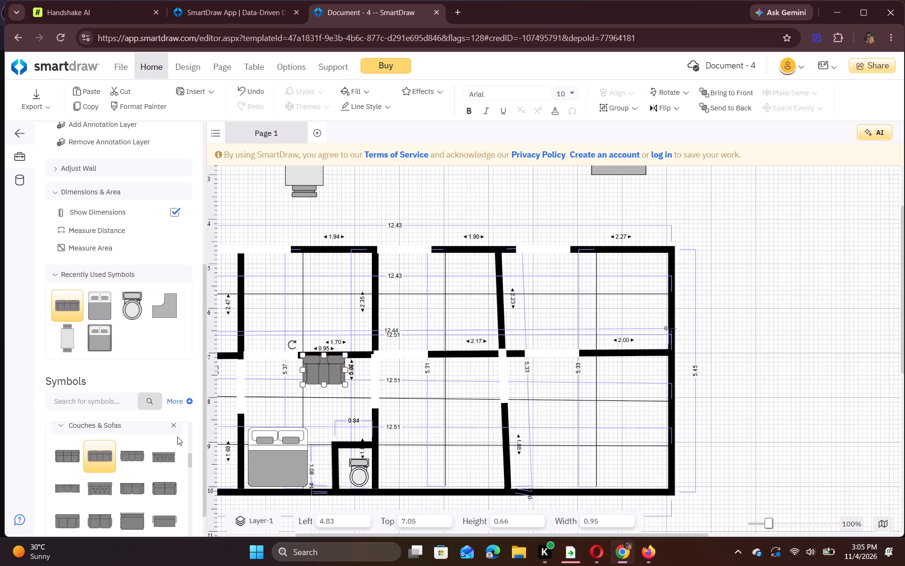
Place a Towel Rack from the Bathtubs & Showers symbols inside the toilet enclosure along its short horizontal wall, at about left 5.55, top 9.08.
{"action": "scroll", "coordinate": [156, 464], "scroll_direction": "down", "scroll_amount": 1}
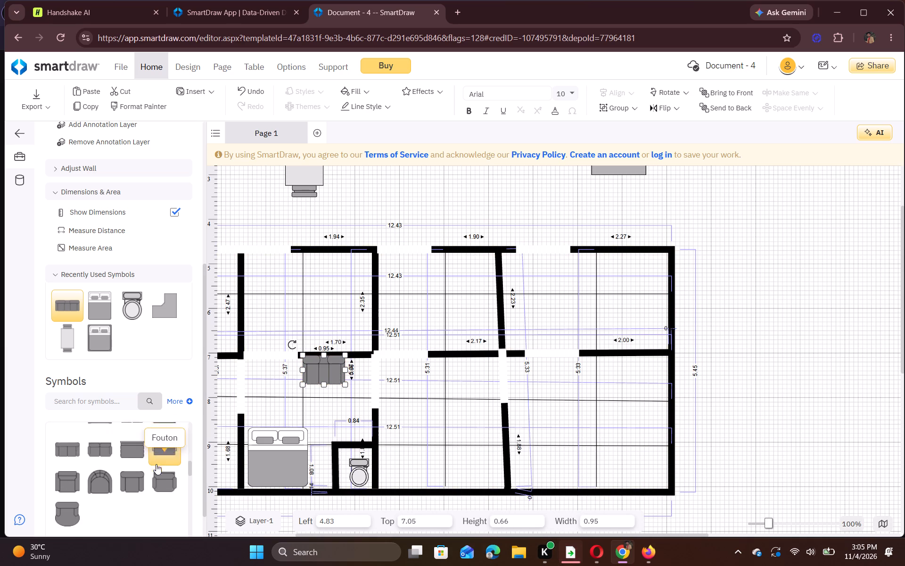
{"action": "scroll", "coordinate": [156, 464], "scroll_direction": "down", "scroll_amount": 1}
{"action": "scroll", "coordinate": [156, 464], "scroll_direction": "up", "scroll_amount": 4}
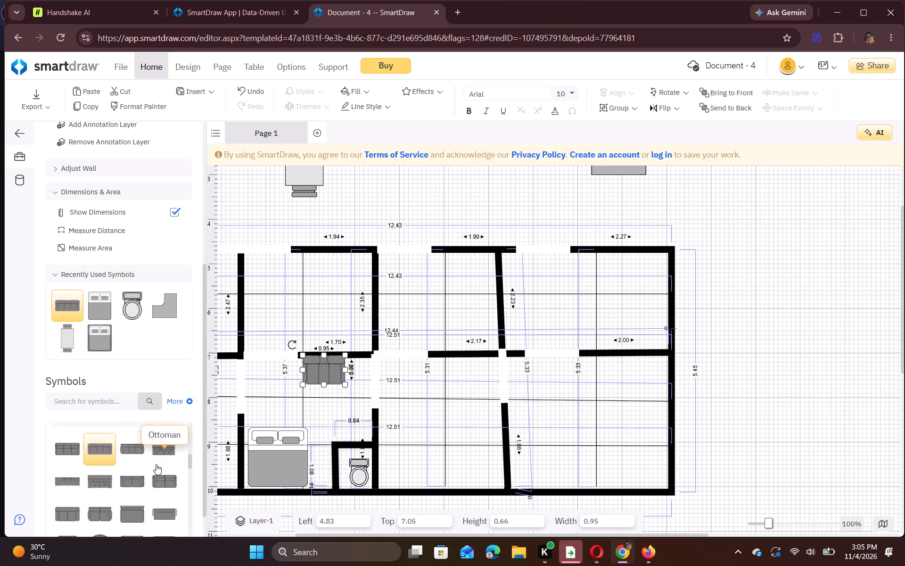
{"action": "scroll", "coordinate": [156, 464], "scroll_direction": "up", "scroll_amount": 4}
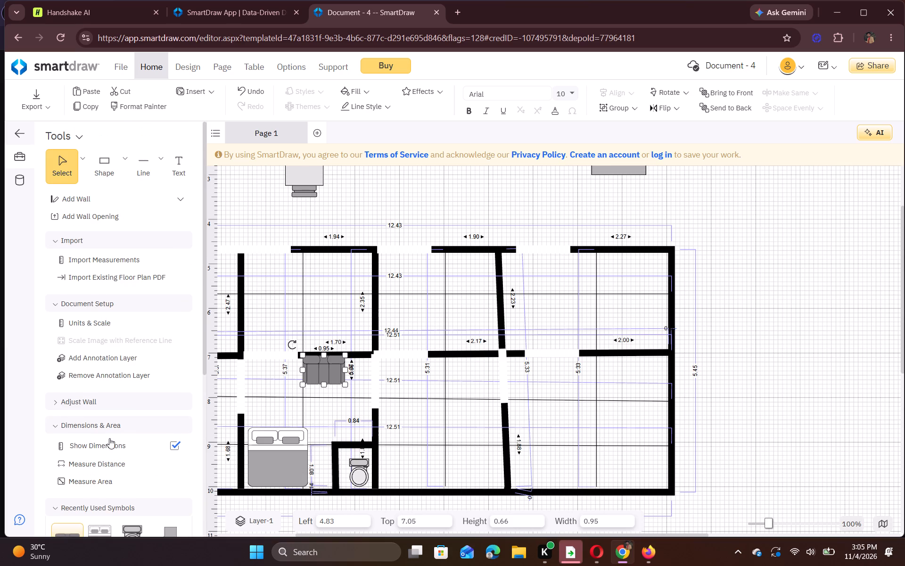
{"action": "scroll", "coordinate": [109, 438], "scroll_direction": "down", "scroll_amount": 4}
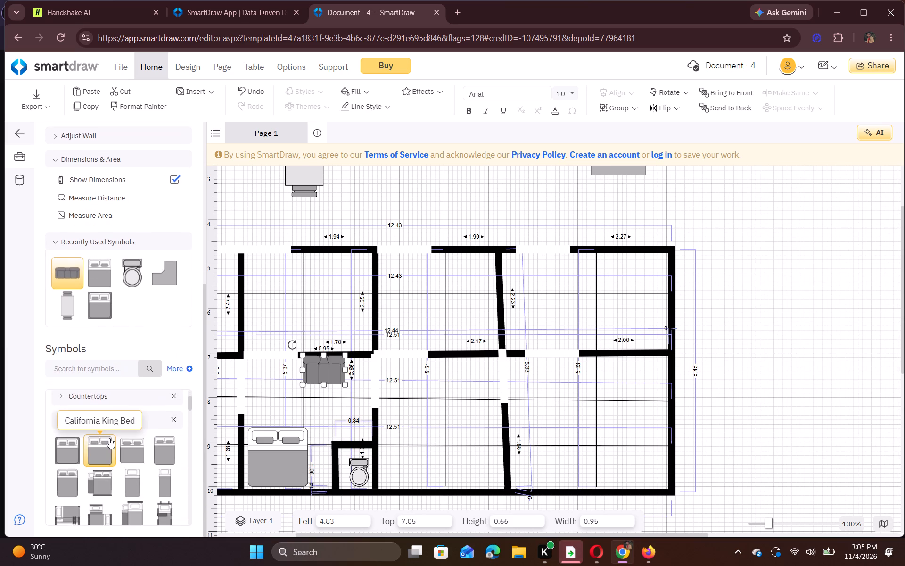
{"action": "scroll", "coordinate": [109, 438], "scroll_direction": "down", "scroll_amount": 5}
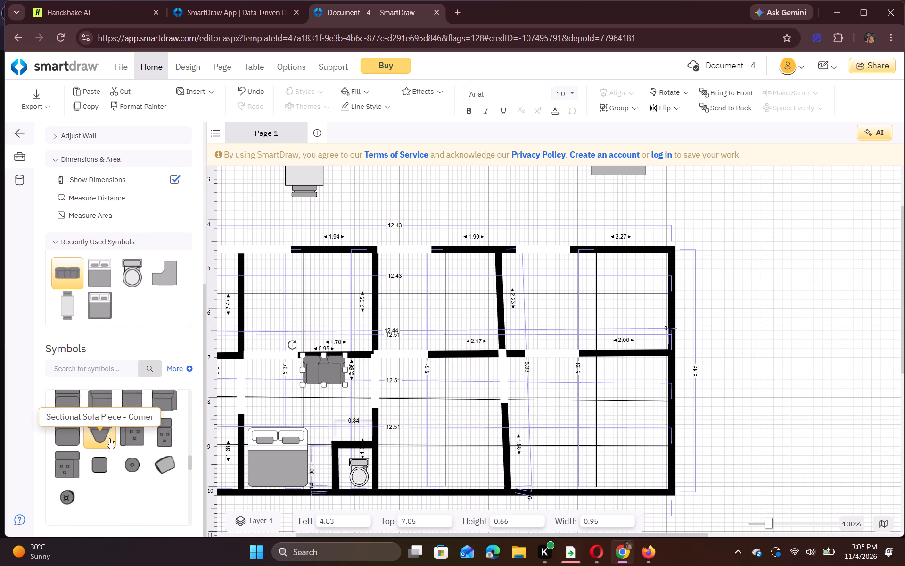
{"action": "scroll", "coordinate": [109, 438], "scroll_direction": "down", "scroll_amount": 5}
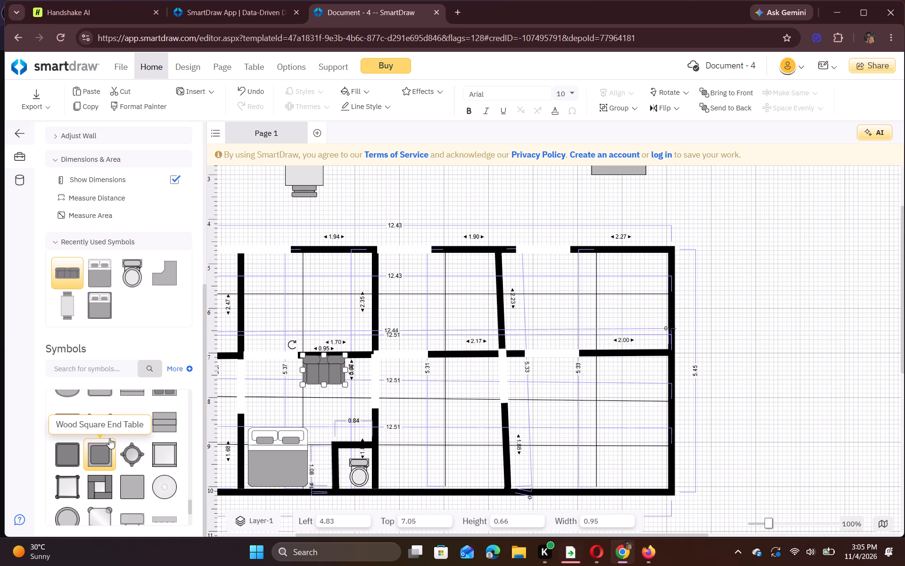
{"action": "scroll", "coordinate": [109, 438], "scroll_direction": "down", "scroll_amount": 2}
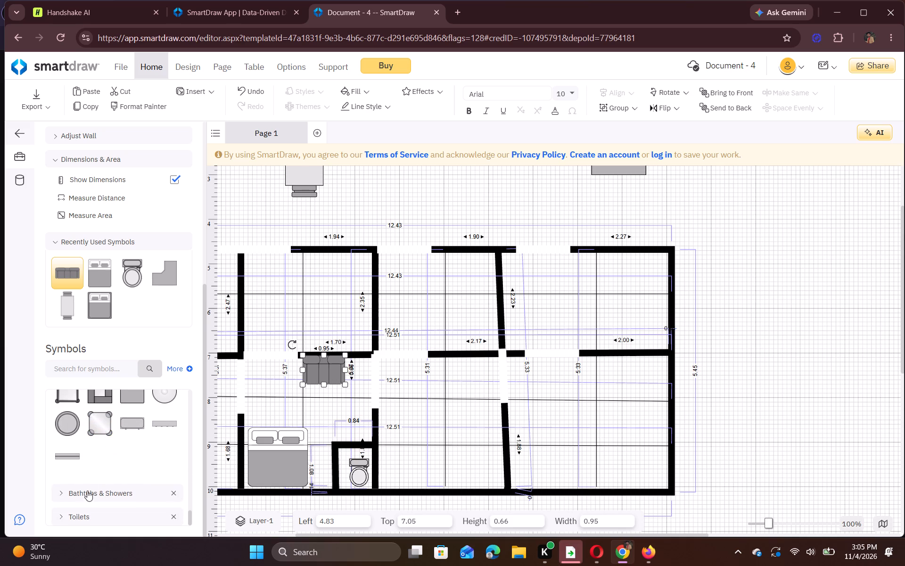
{"action": "left_click", "coordinate": [60, 490]}
{"action": "scroll", "coordinate": [60, 490], "scroll_direction": "down", "scroll_amount": 1}
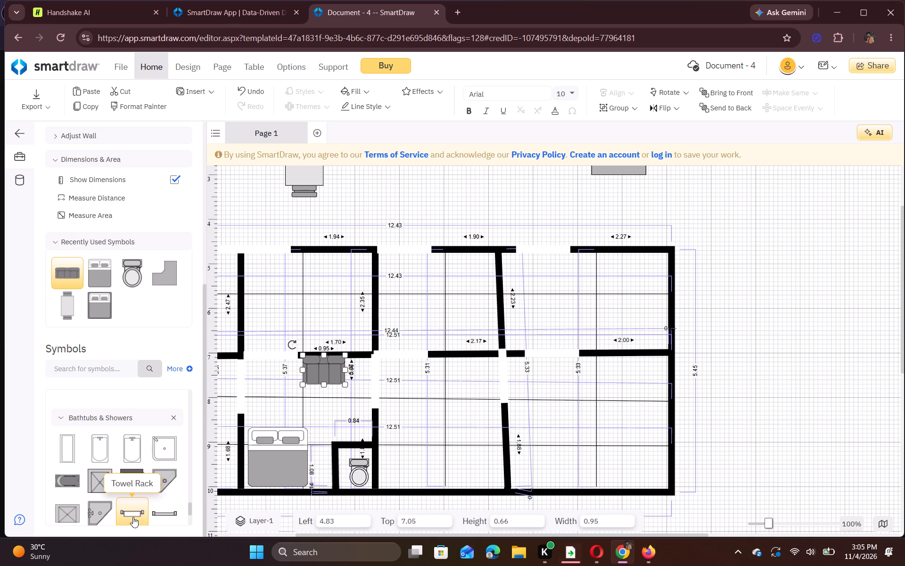
{"action": "left_click_drag", "start_coordinate": [133, 517], "coordinate": [316, 473]}
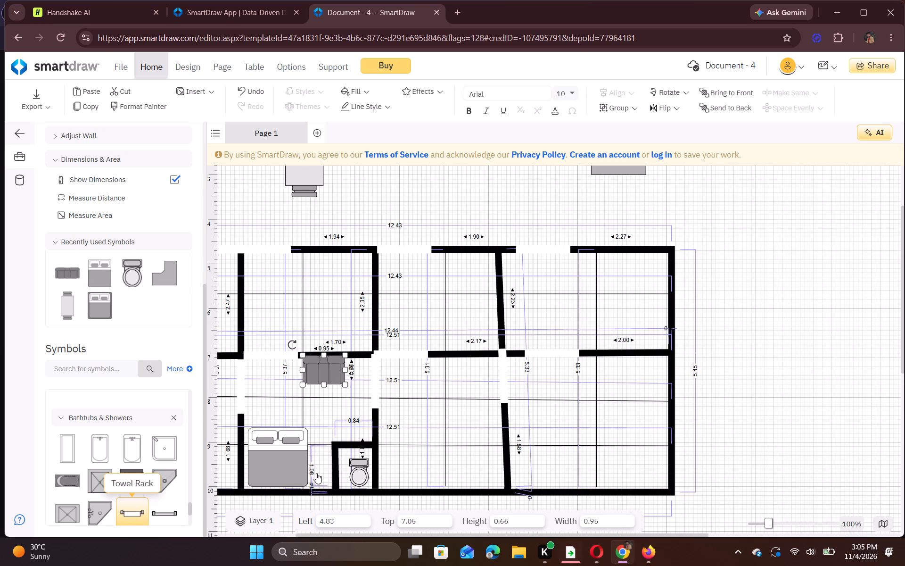
{"action": "left_click_drag", "start_coordinate": [316, 473], "coordinate": [140, 509]}
{"action": "left_click_drag", "start_coordinate": [140, 509], "coordinate": [347, 455]}
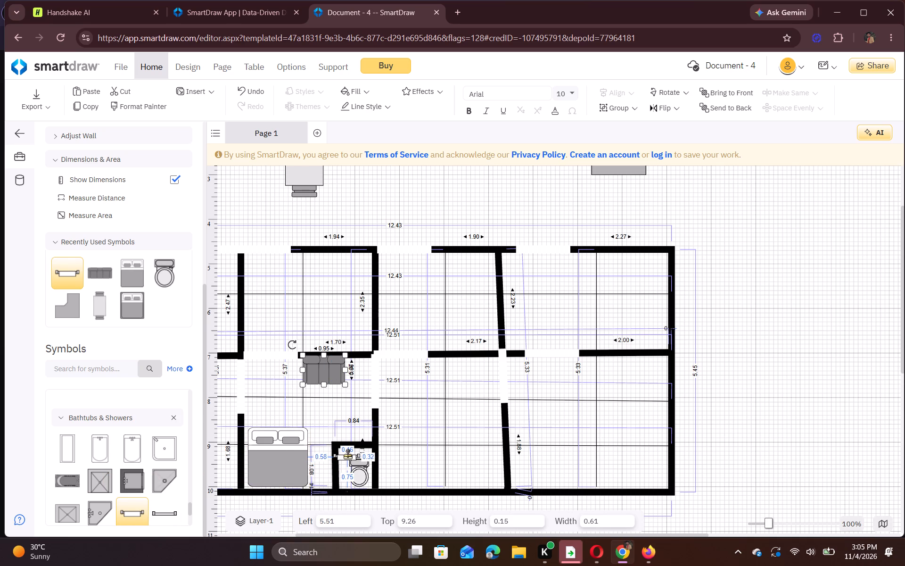
{"action": "left_click_drag", "start_coordinate": [347, 455], "coordinate": [349, 449]}
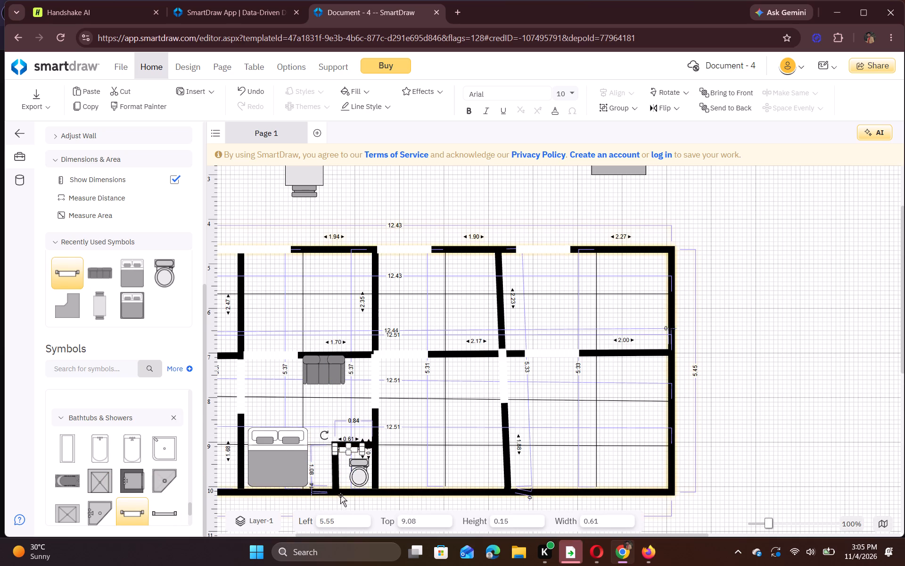
{"action": "left_click", "coordinate": [346, 475]}
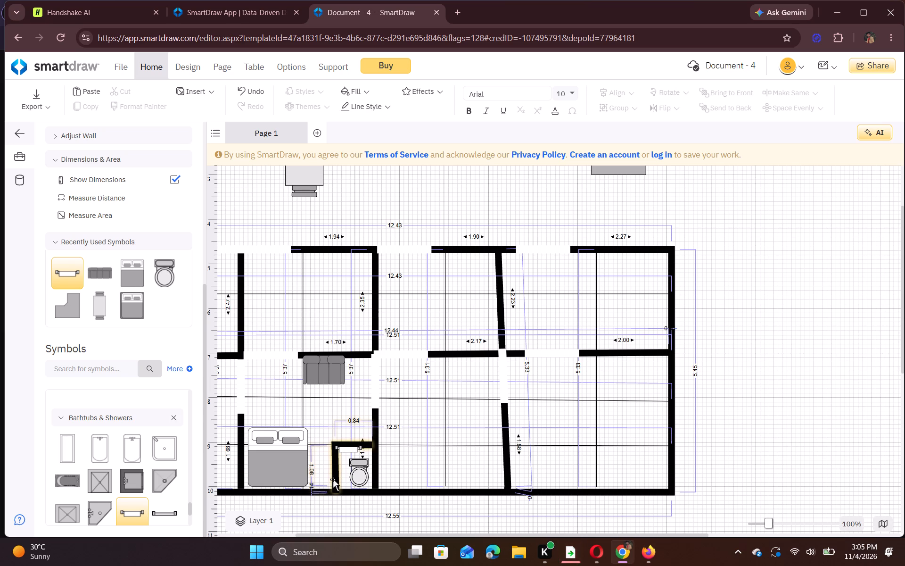
Add a wall opening about 0.35 wide in the lower end of the toilet enclosure's vertical wall, at about left 5.39, top 9.90.
{"action": "scroll", "coordinate": [118, 197], "scroll_direction": "up", "scroll_amount": 3}
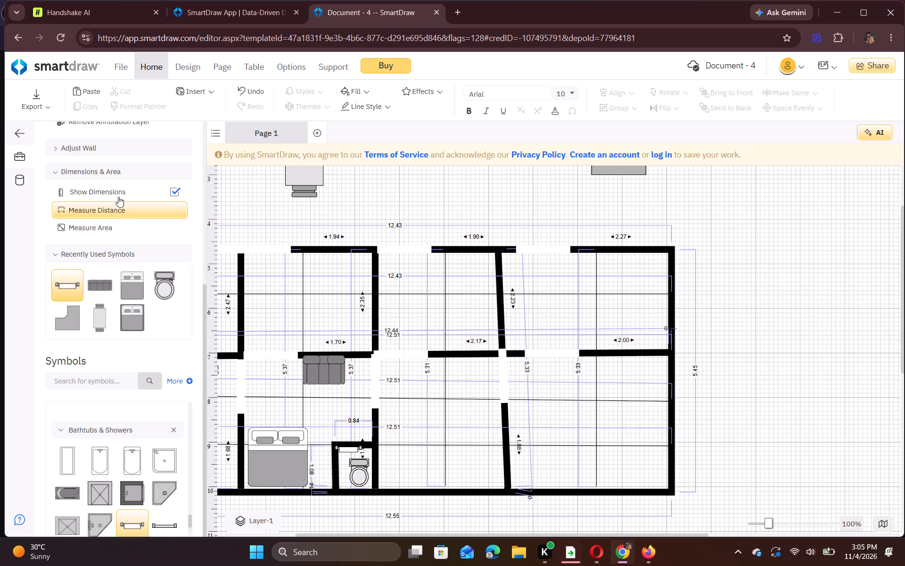
{"action": "scroll", "coordinate": [118, 197], "scroll_direction": "up", "scroll_amount": 4}
{"action": "left_click", "coordinate": [86, 221]}
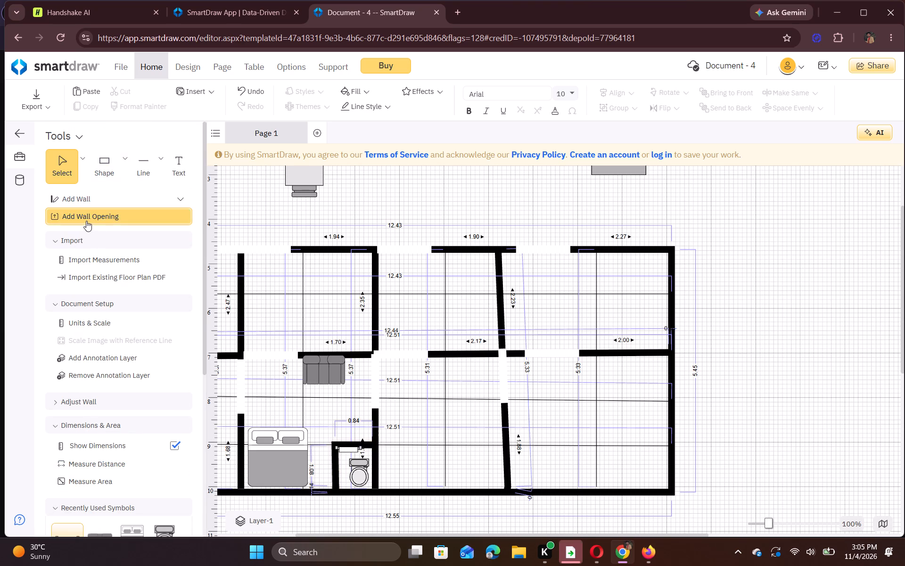
{"action": "left_click", "coordinate": [339, 480]}
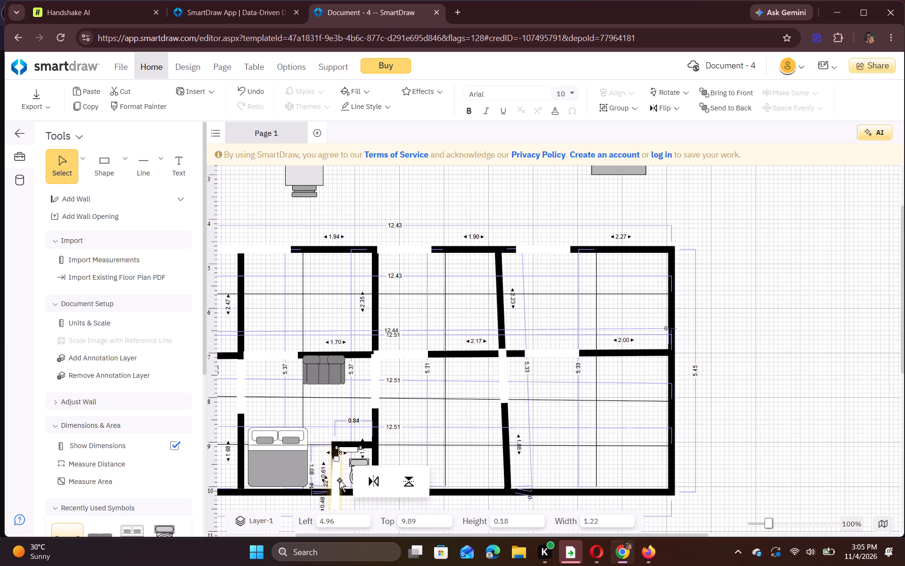
{"action": "left_click_drag", "start_coordinate": [337, 458], "coordinate": [338, 471]}
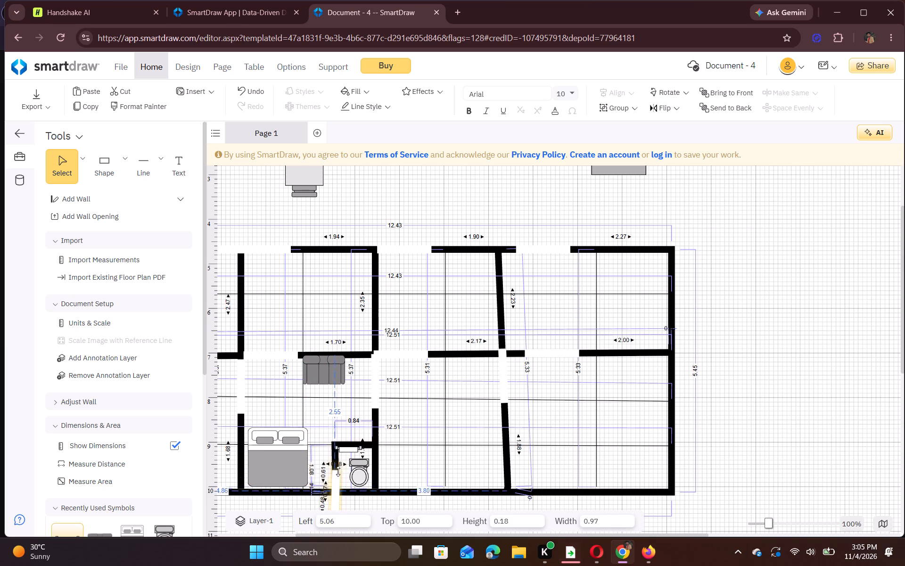
{"action": "left_click_drag", "start_coordinate": [338, 471], "coordinate": [341, 482]}
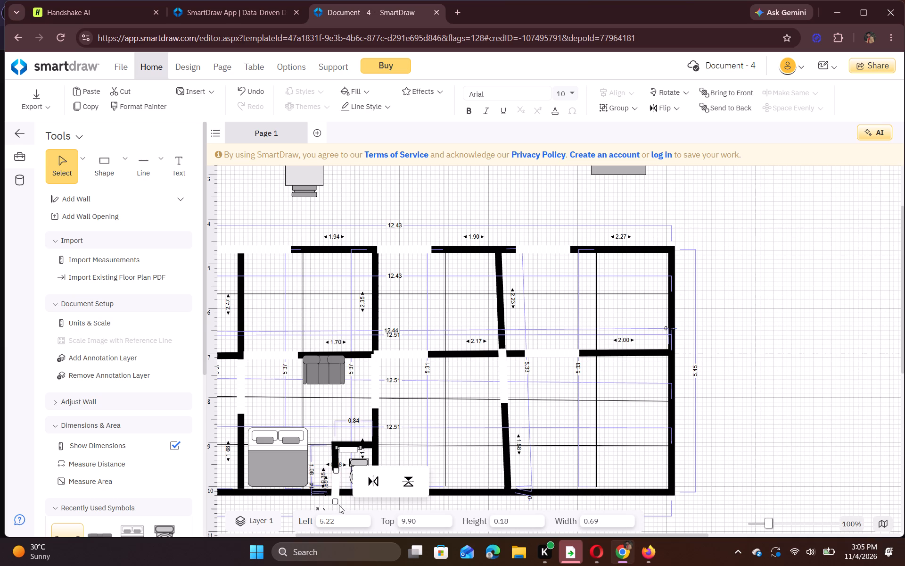
{"action": "left_click_drag", "start_coordinate": [334, 501], "coordinate": [336, 486]}
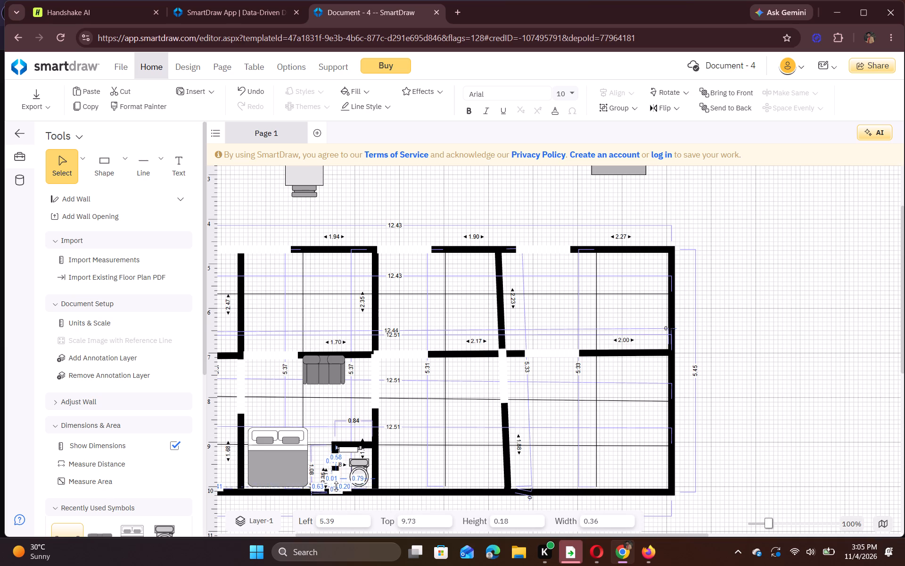
{"action": "left_click_drag", "start_coordinate": [336, 486], "coordinate": [336, 485]}
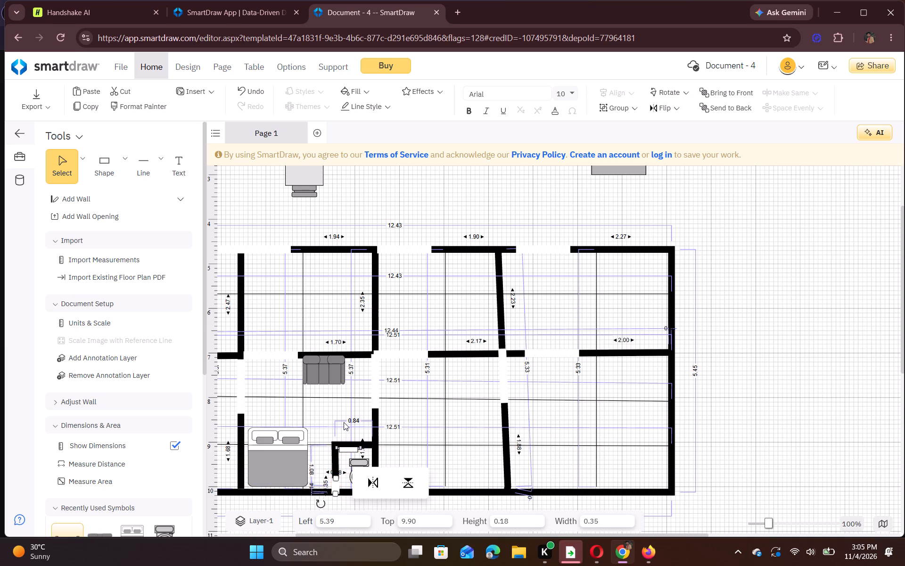
{"action": "left_click", "coordinate": [314, 412]}
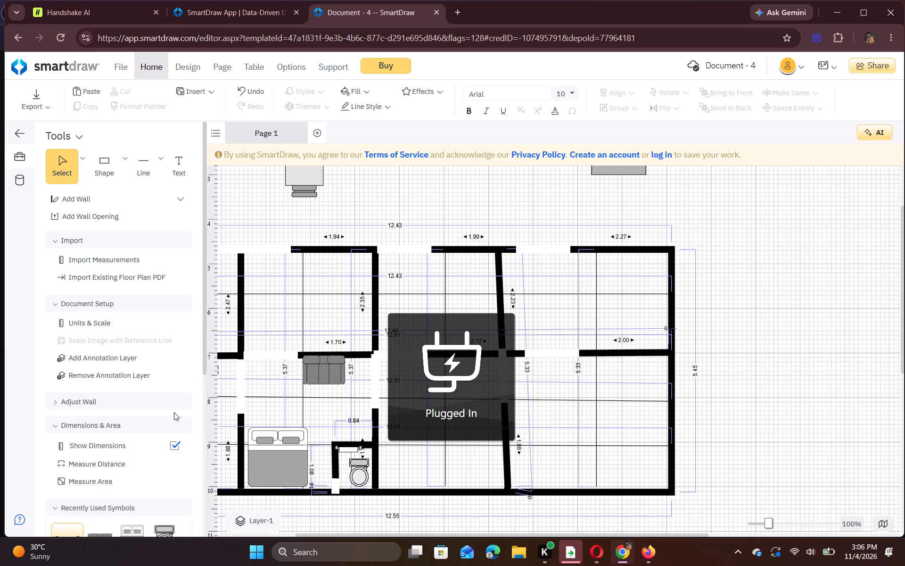
Place Shower Head - 5 from the Bathtubs & Showers symbols inside the toilet enclosure, at about left 5.55, top 9.18.
{"action": "scroll", "coordinate": [139, 445], "scroll_direction": "down", "scroll_amount": 1}
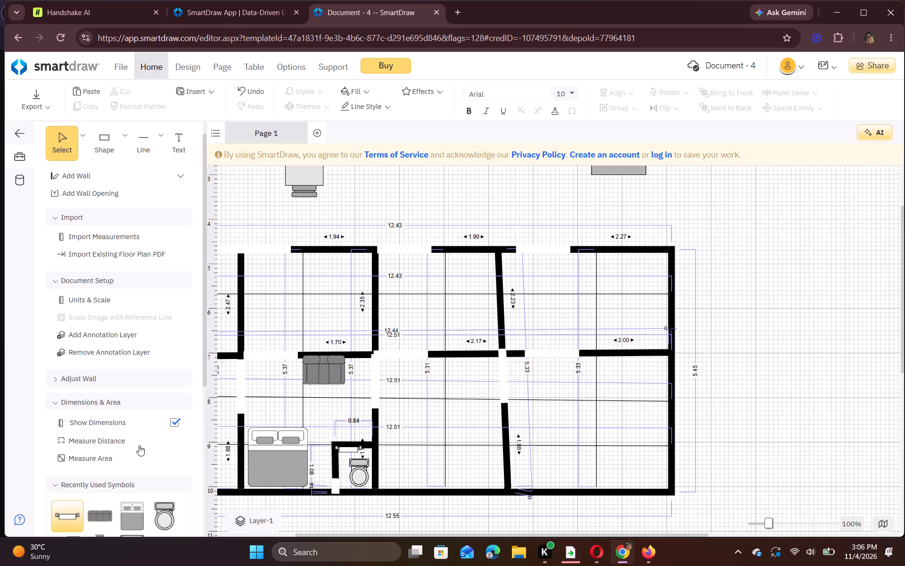
{"action": "scroll", "coordinate": [139, 445], "scroll_direction": "down", "scroll_amount": 3}
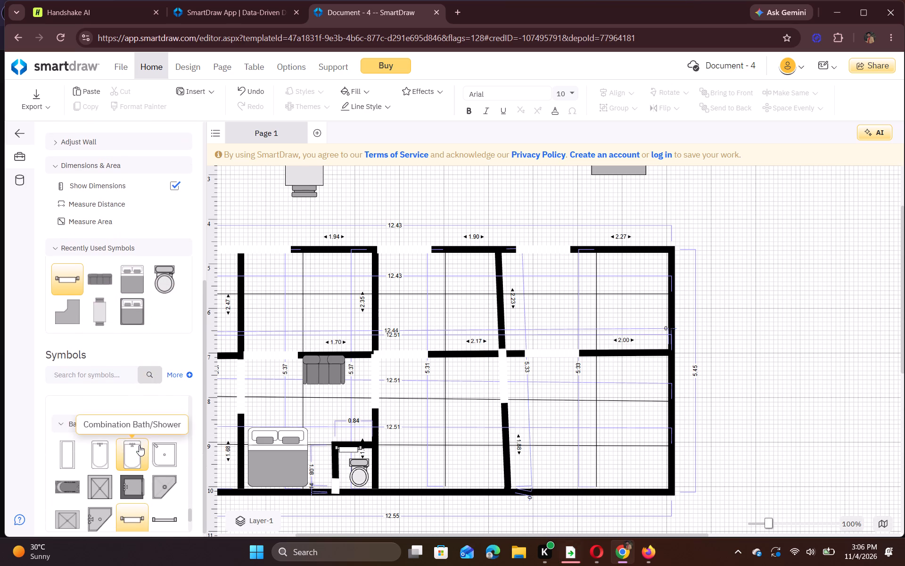
{"action": "scroll", "coordinate": [139, 445], "scroll_direction": "down", "scroll_amount": 2}
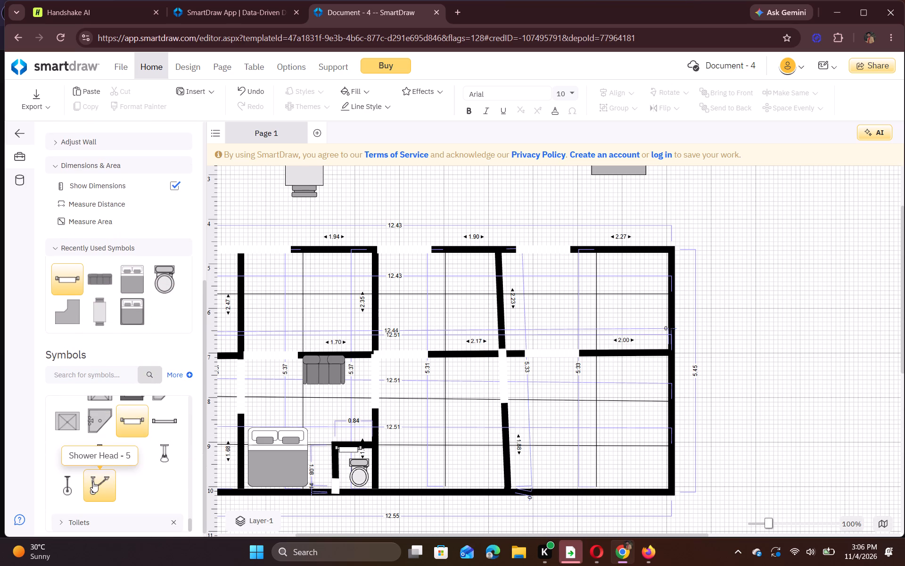
{"action": "left_click_drag", "start_coordinate": [93, 482], "coordinate": [339, 466]}
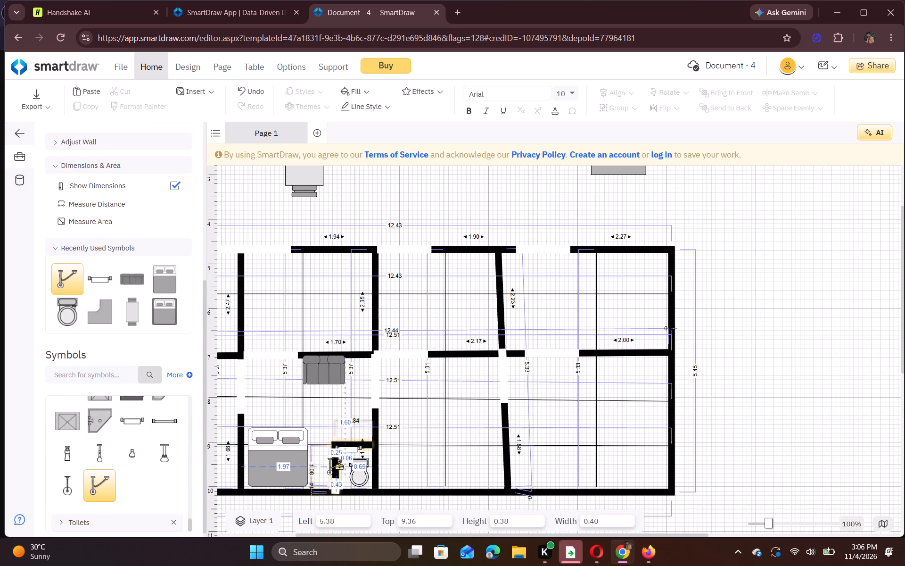
{"action": "left_click_drag", "start_coordinate": [339, 466], "coordinate": [343, 461]}
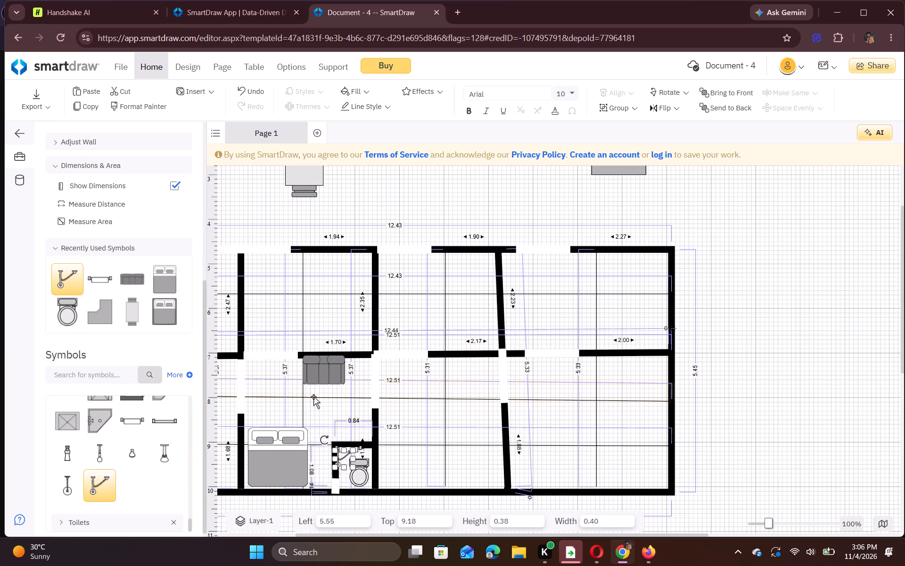
{"action": "left_click", "coordinate": [313, 397]}
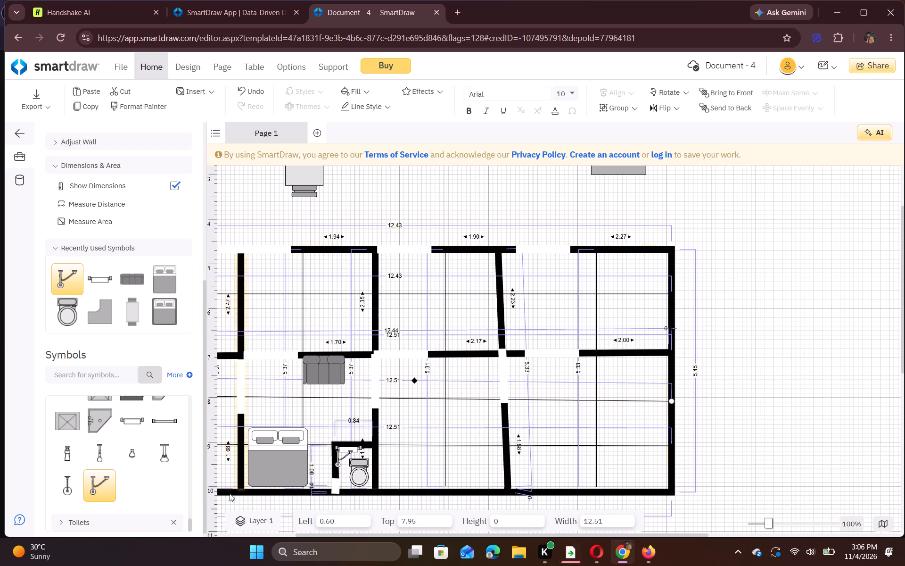
Place a Wood Oval Coffee Table between the sofa and the bed in the toilet's room.
{"action": "scroll", "coordinate": [205, 448], "scroll_direction": "up", "scroll_amount": 1}
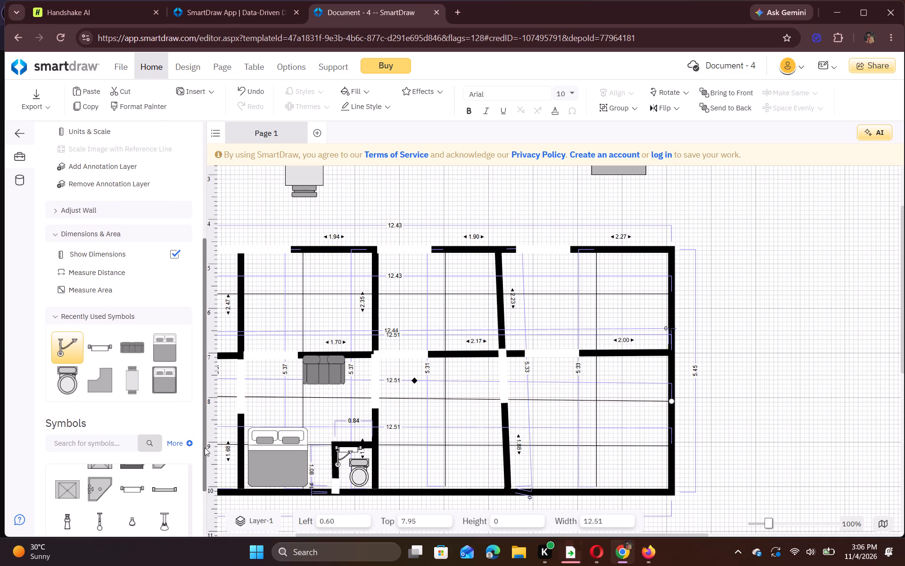
{"action": "scroll", "coordinate": [156, 431], "scroll_direction": "down", "scroll_amount": 2}
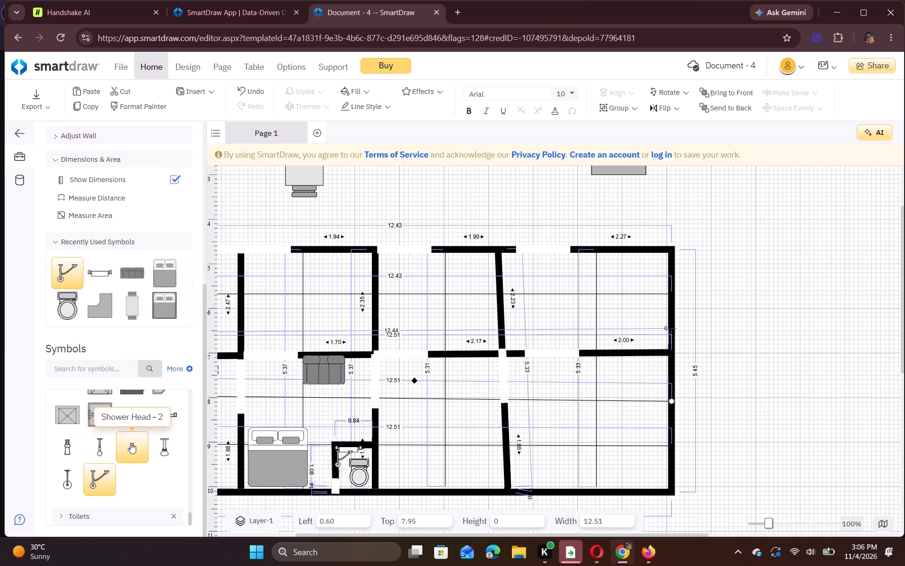
{"action": "scroll", "coordinate": [126, 448], "scroll_direction": "down", "scroll_amount": 2}
{"action": "scroll", "coordinate": [126, 448], "scroll_direction": "up", "scroll_amount": 2}
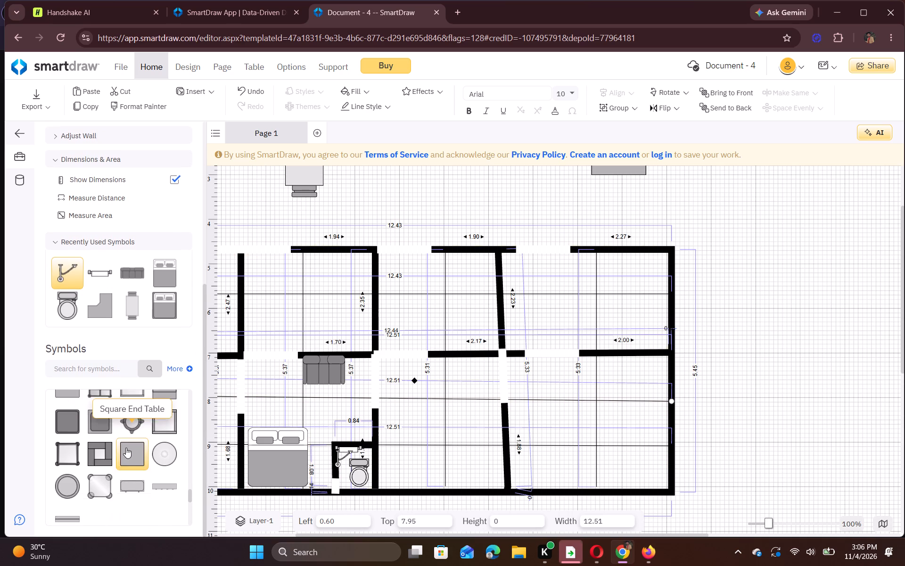
{"action": "scroll", "coordinate": [126, 448], "scroll_direction": "up", "scroll_amount": 3}
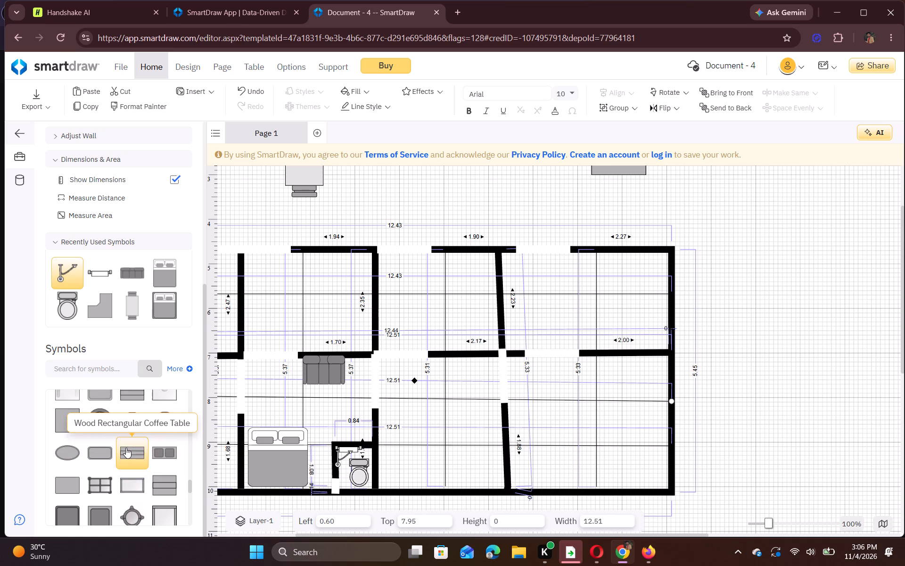
{"action": "scroll", "coordinate": [126, 448], "scroll_direction": "up", "scroll_amount": 1}
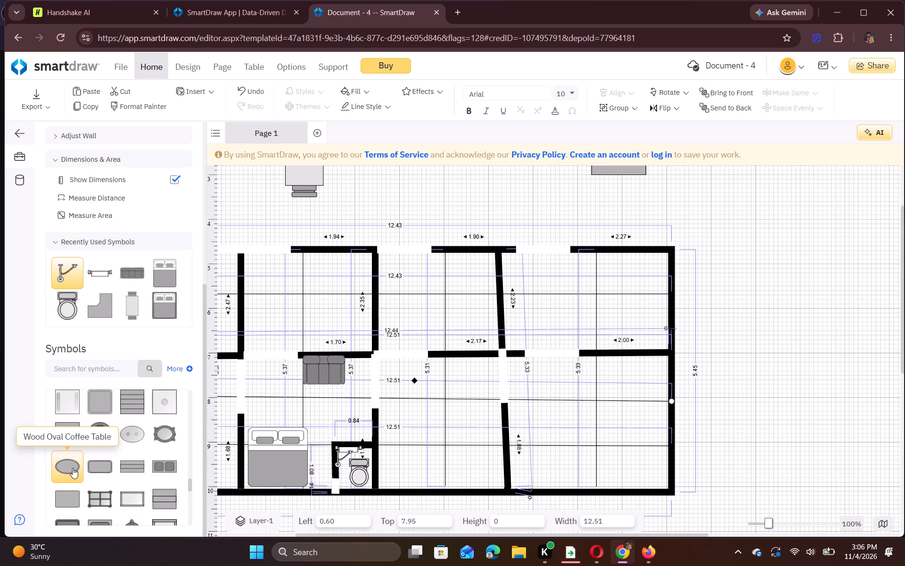
{"action": "left_click_drag", "start_coordinate": [73, 468], "coordinate": [269, 409]}
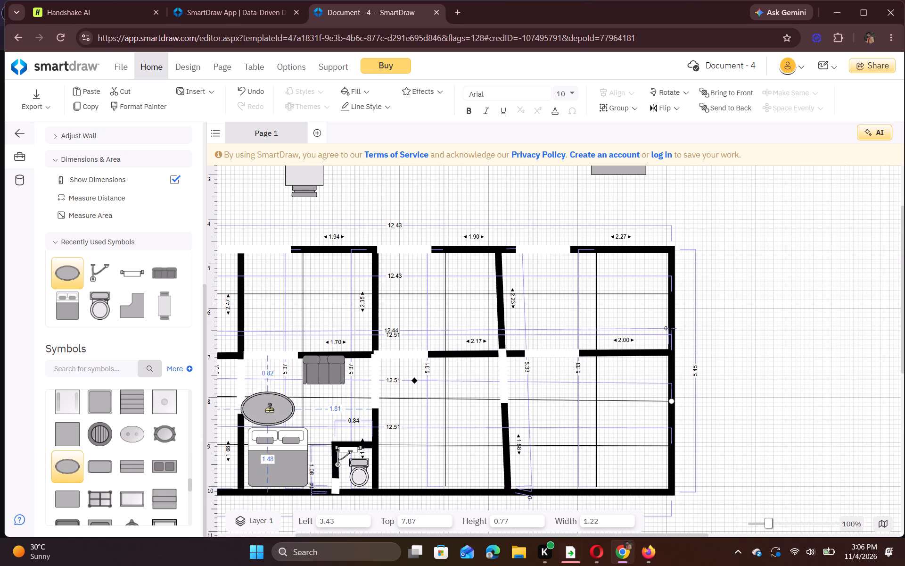
{"action": "left_click_drag", "start_coordinate": [269, 409], "coordinate": [313, 407]}
Narrow the oval coffee table to about 0.92 wide and centre it in front of the sofa, at about left 4.86, top 7.98.
{"action": "left_click_drag", "start_coordinate": [338, 405], "coordinate": [327, 404]}
{"action": "left_click_drag", "start_coordinate": [306, 403], "coordinate": [313, 404]}
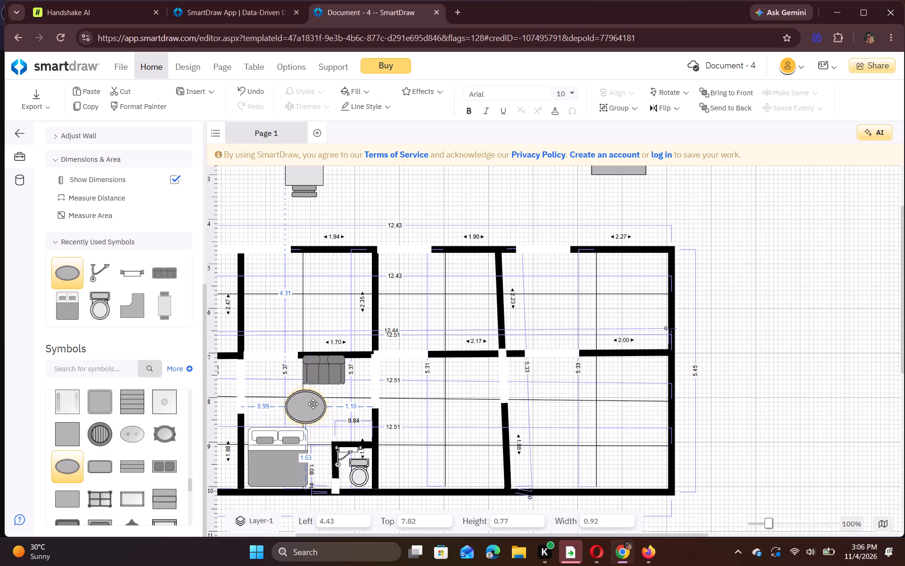
{"action": "left_click_drag", "start_coordinate": [313, 404], "coordinate": [326, 407]}
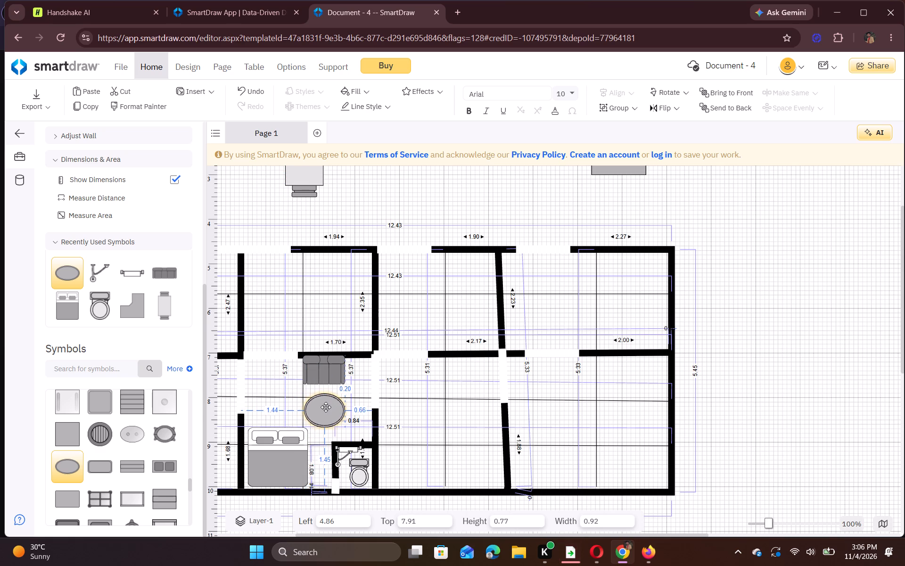
{"action": "left_click_drag", "start_coordinate": [326, 407], "coordinate": [325, 408]}
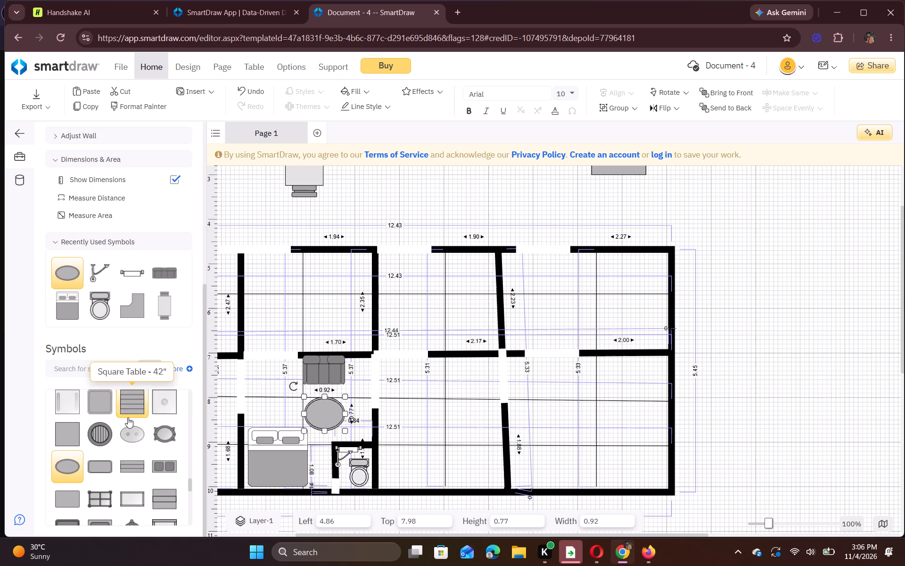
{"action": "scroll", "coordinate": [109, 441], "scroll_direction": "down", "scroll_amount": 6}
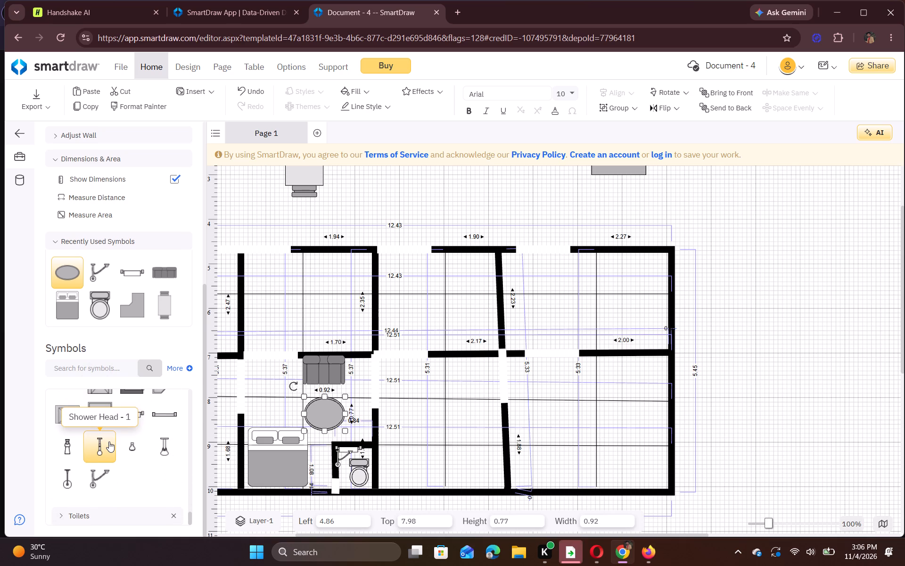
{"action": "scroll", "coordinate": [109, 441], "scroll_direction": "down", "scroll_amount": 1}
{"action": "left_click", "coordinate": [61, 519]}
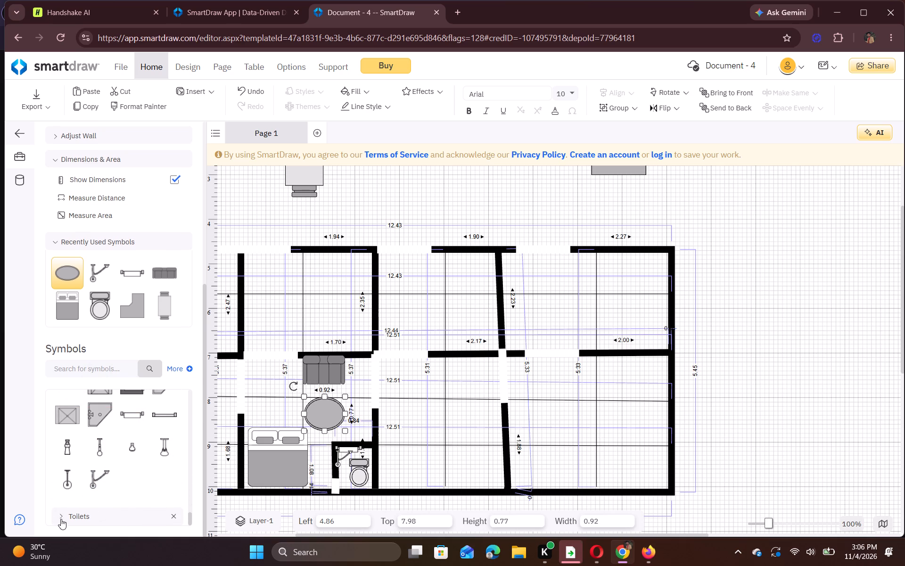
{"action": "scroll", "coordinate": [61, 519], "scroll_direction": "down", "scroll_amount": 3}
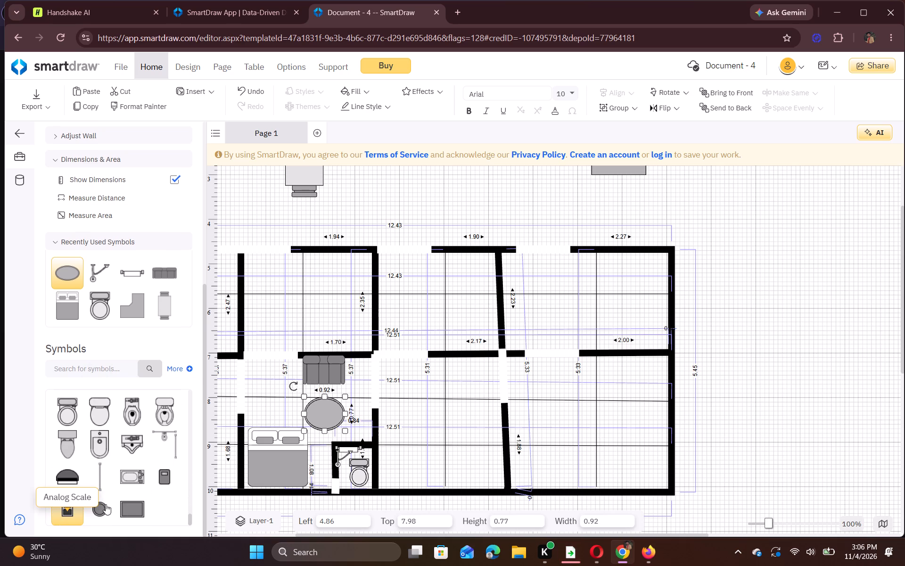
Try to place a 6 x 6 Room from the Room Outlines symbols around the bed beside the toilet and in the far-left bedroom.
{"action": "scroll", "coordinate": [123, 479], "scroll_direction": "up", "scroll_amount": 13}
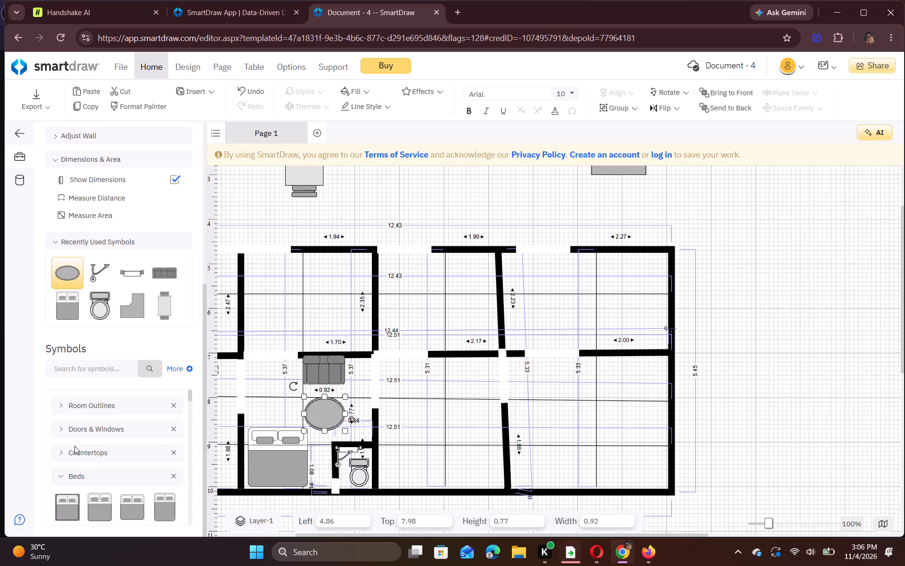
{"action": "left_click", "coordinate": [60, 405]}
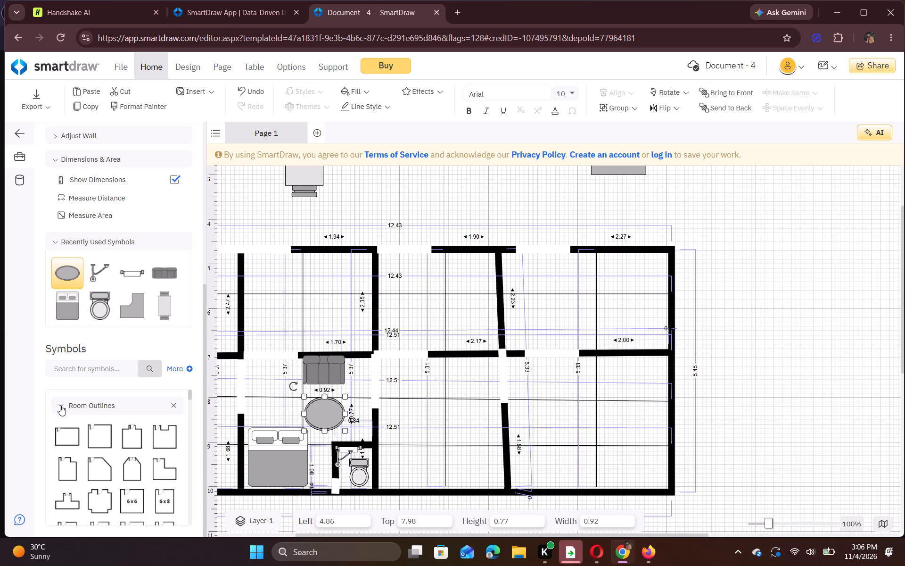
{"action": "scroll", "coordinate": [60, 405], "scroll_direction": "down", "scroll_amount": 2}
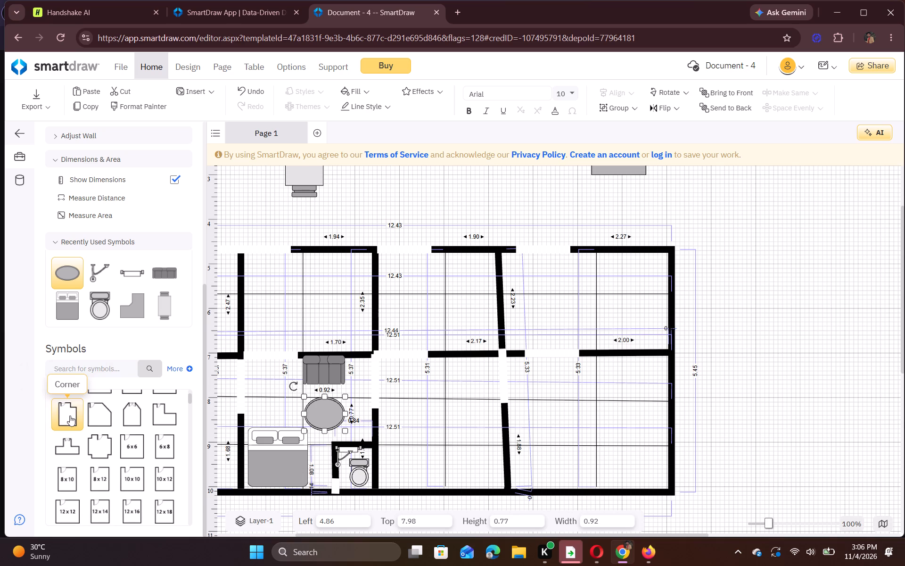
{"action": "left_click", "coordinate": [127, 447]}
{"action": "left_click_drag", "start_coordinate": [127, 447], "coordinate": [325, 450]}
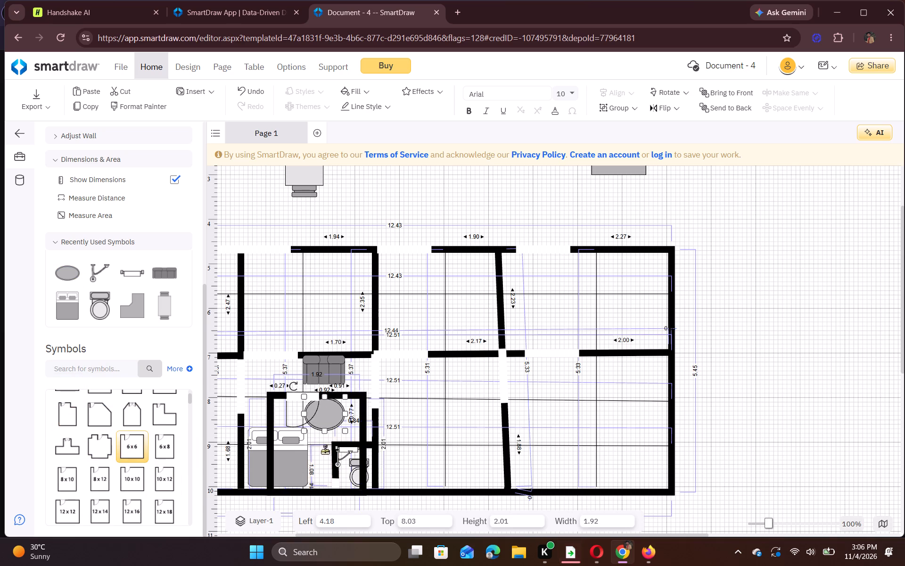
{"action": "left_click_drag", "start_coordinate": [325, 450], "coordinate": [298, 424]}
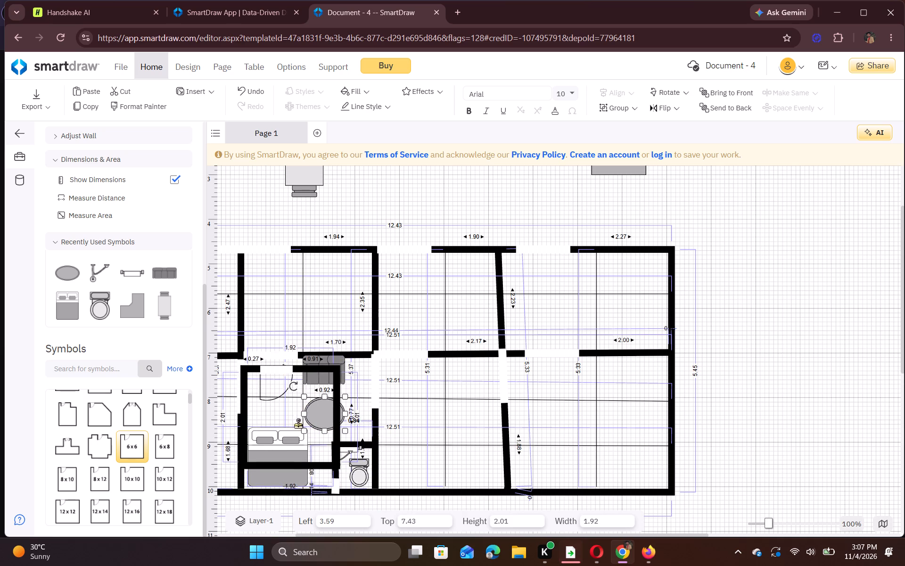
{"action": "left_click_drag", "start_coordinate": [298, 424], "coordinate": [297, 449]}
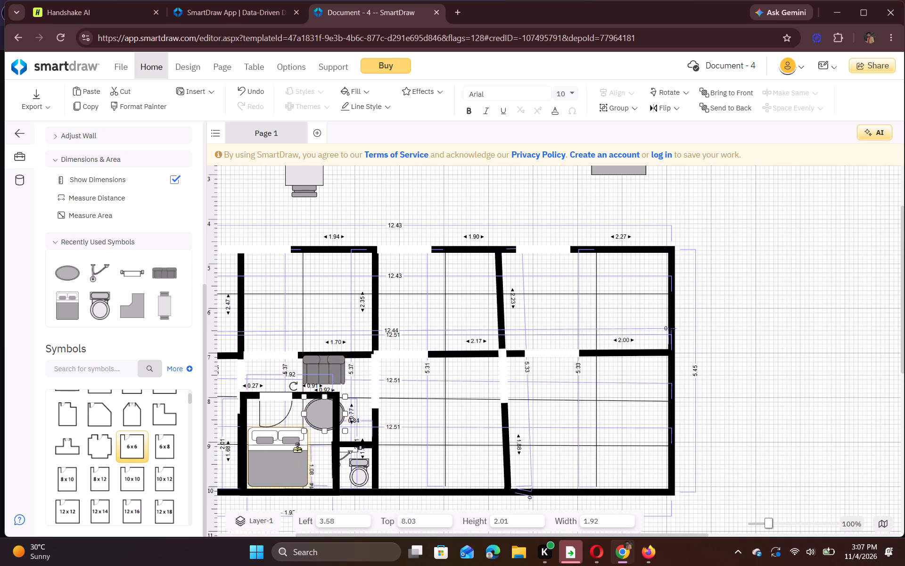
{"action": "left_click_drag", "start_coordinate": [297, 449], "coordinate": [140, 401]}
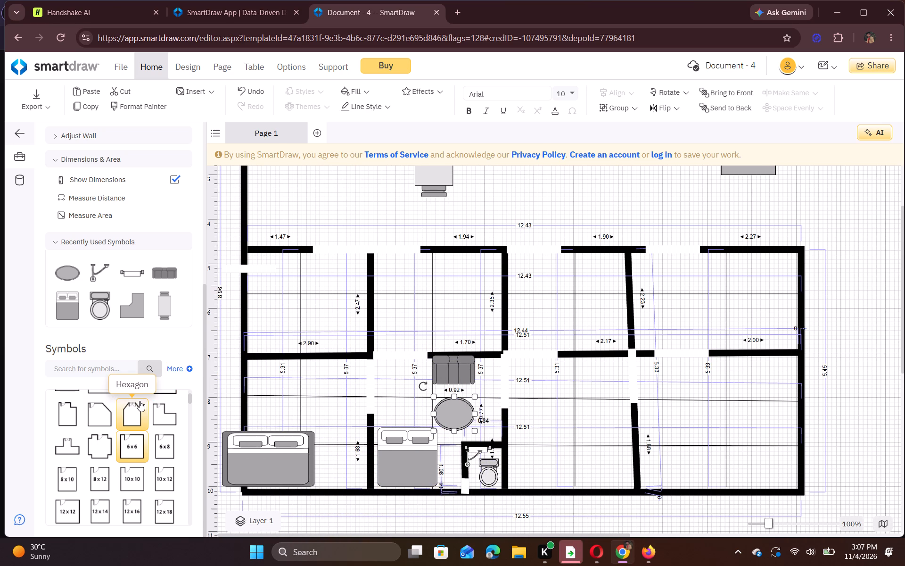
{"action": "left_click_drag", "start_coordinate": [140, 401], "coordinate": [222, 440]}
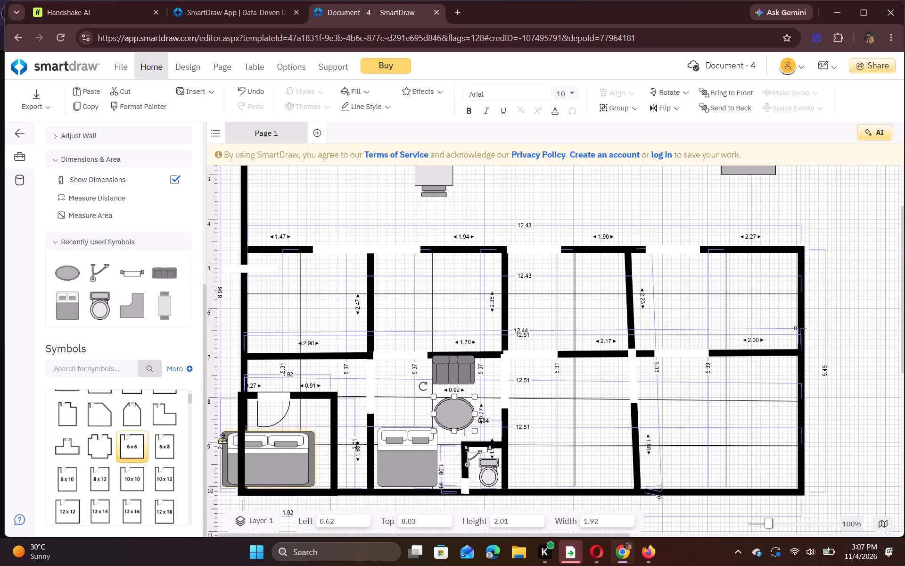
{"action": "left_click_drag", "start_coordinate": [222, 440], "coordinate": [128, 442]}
Move the wide bed out of the far-left bedroom to below the floor plan, at about left 0, top 11.20.
{"action": "left_click_drag", "start_coordinate": [267, 452], "coordinate": [170, 494]}
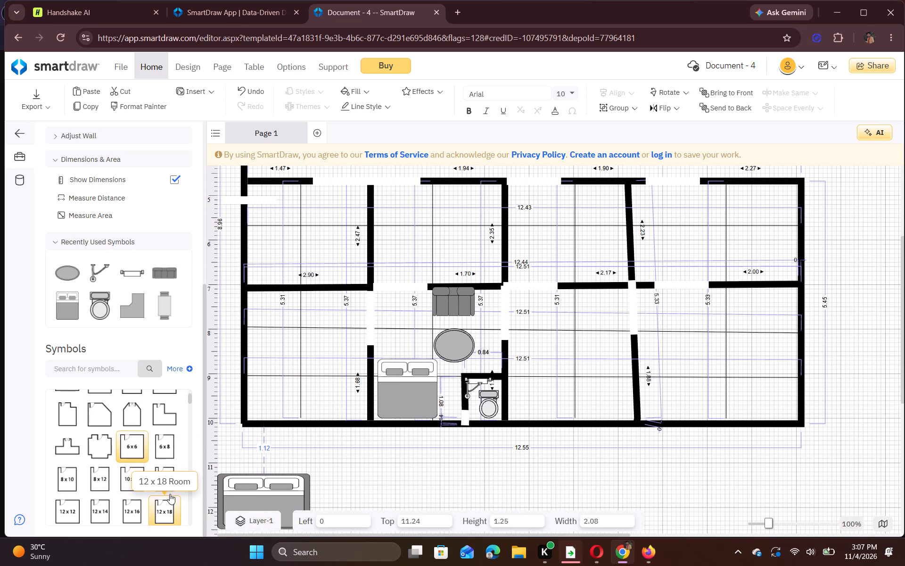
{"action": "left_click_drag", "start_coordinate": [170, 494], "coordinate": [171, 493]}
Place an Athletic King/Texas King bed in the far-left bedroom's lower-left corner and shrink it to about 0.88 wide by 1.00 high.
{"action": "scroll", "coordinate": [319, 431], "scroll_direction": "up", "scroll_amount": 1}
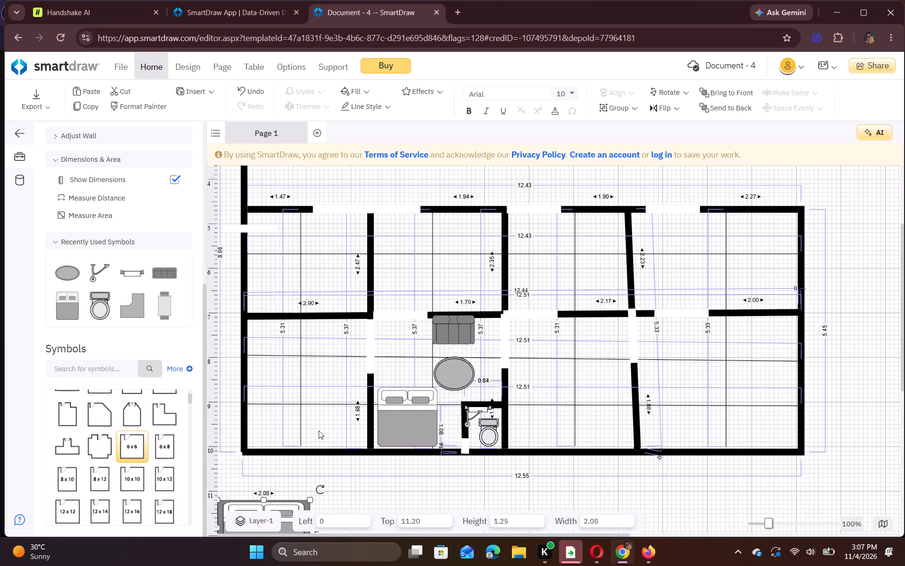
{"action": "scroll", "coordinate": [319, 431], "scroll_direction": "up", "scroll_amount": 1}
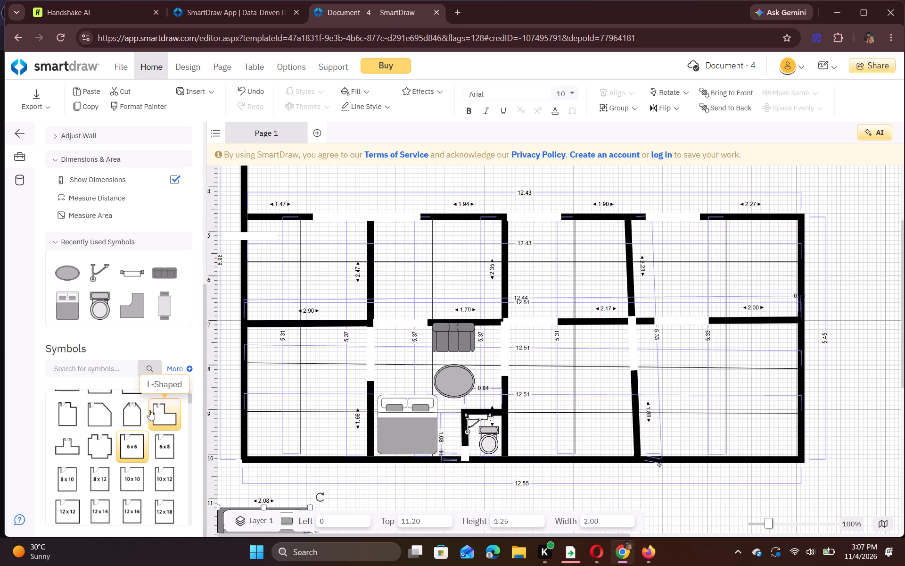
{"action": "scroll", "coordinate": [117, 399], "scroll_direction": "up", "scroll_amount": 5}
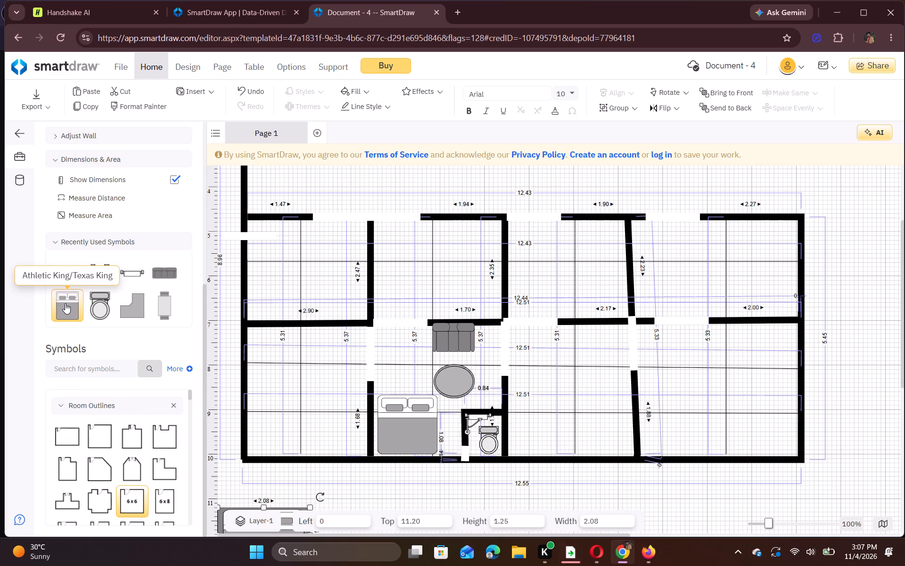
{"action": "scroll", "coordinate": [65, 303], "scroll_direction": "up", "scroll_amount": 1}
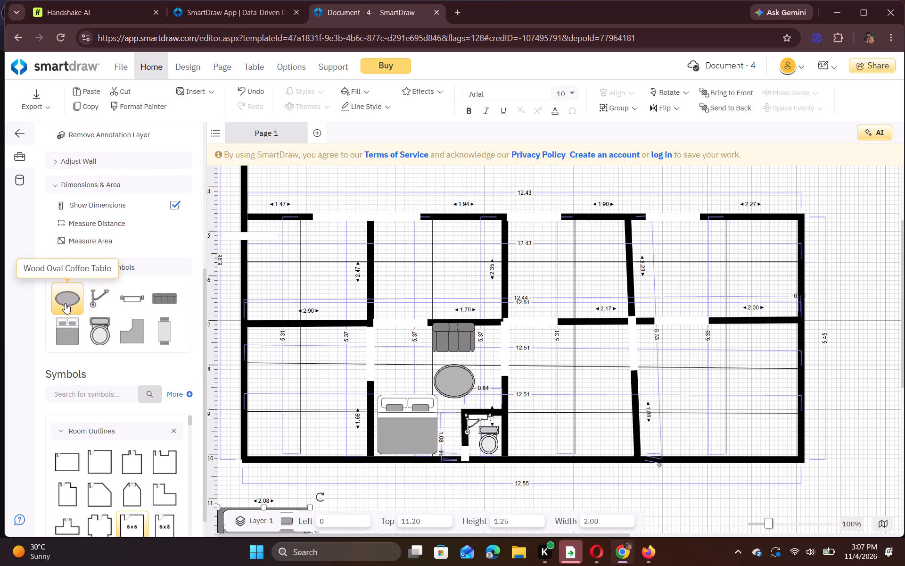
{"action": "left_click_drag", "start_coordinate": [61, 324], "coordinate": [206, 412]}
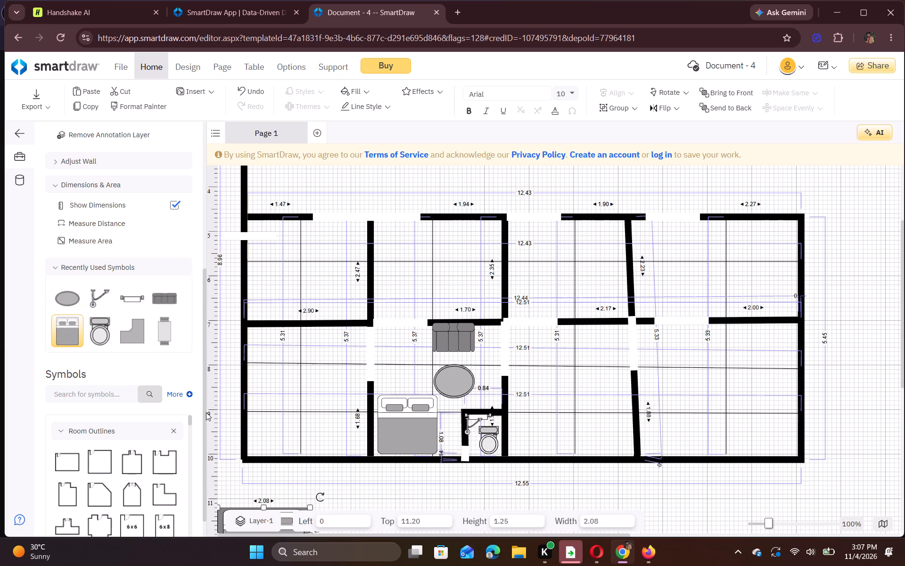
{"action": "left_click_drag", "start_coordinate": [206, 412], "coordinate": [291, 399]}
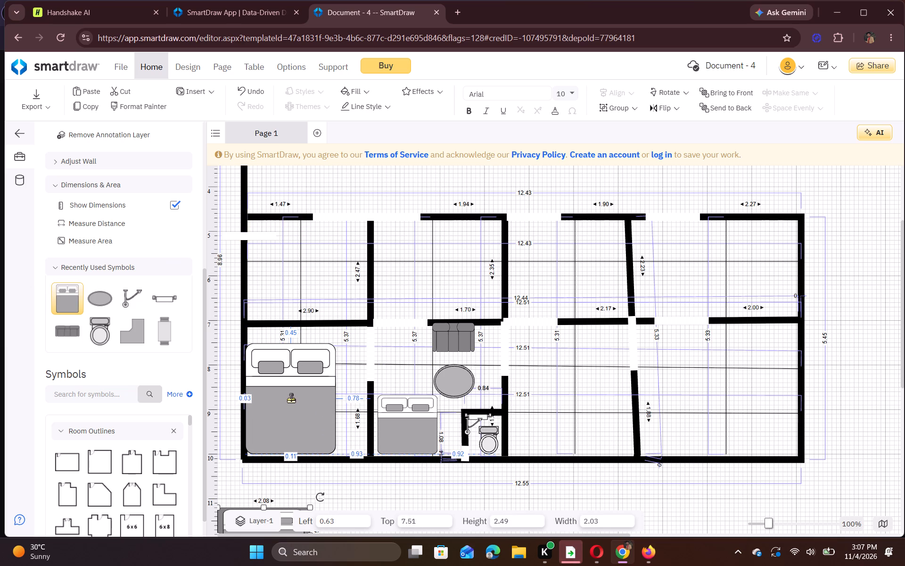
{"action": "left_click_drag", "start_coordinate": [291, 399], "coordinate": [288, 402]}
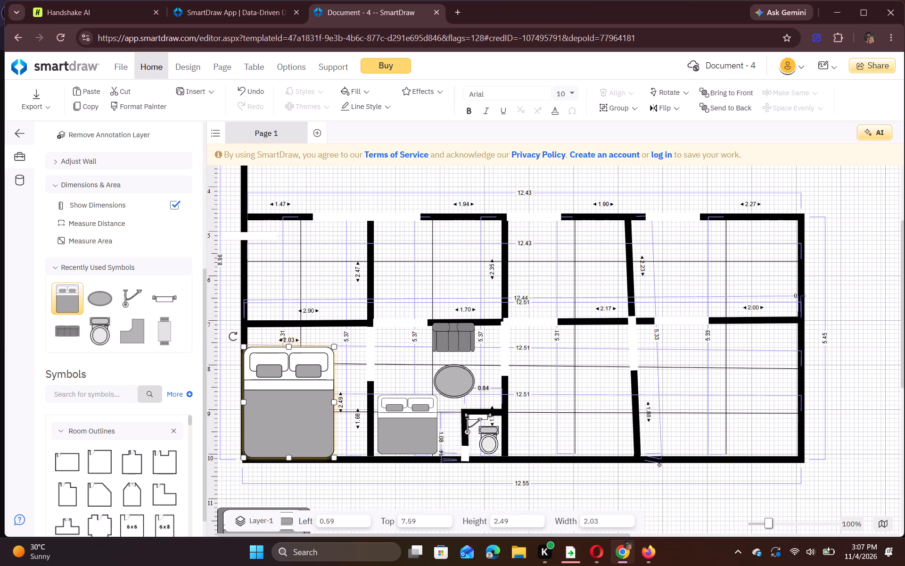
{"action": "left_click_drag", "start_coordinate": [288, 345], "coordinate": [273, 406]}
{"action": "left_click_drag", "start_coordinate": [333, 432], "coordinate": [299, 431]}
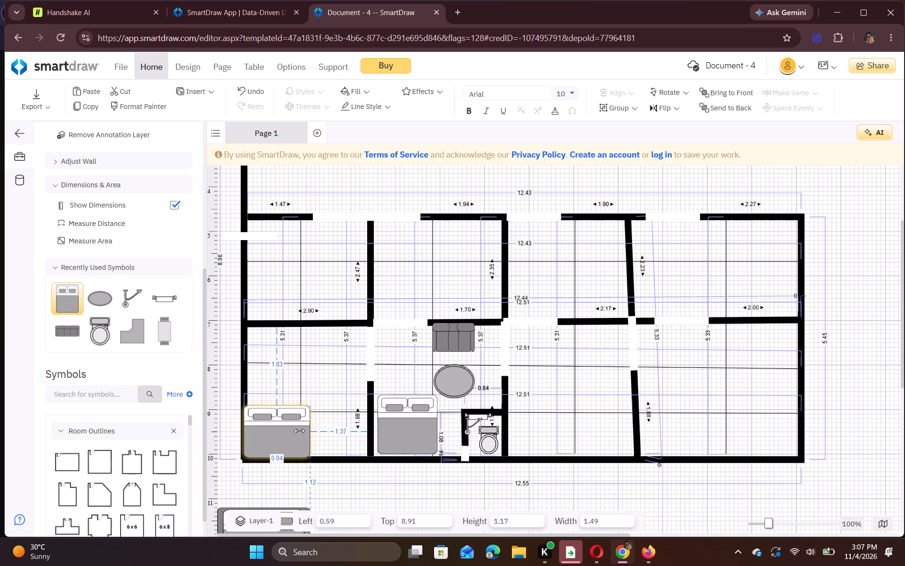
{"action": "left_click_drag", "start_coordinate": [299, 431], "coordinate": [283, 431]}
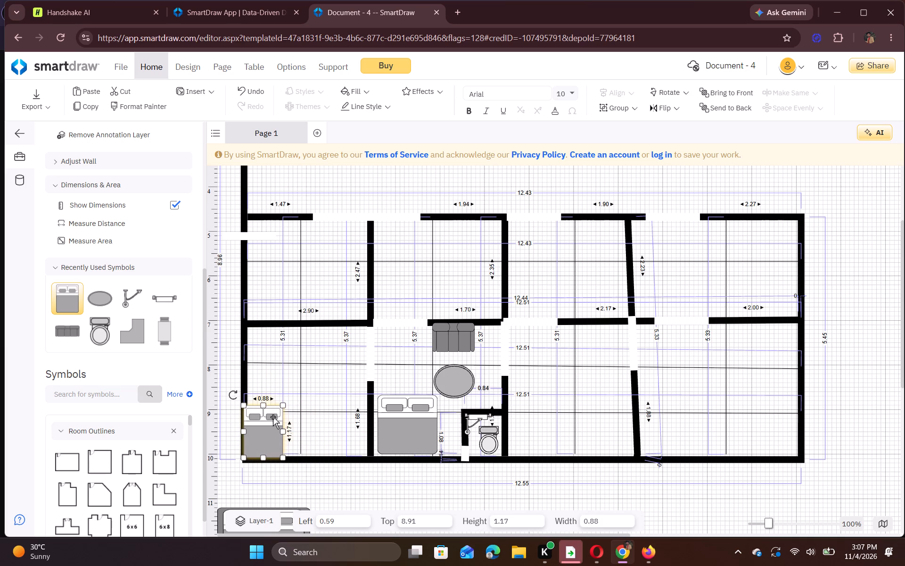
{"action": "left_click_drag", "start_coordinate": [263, 407], "coordinate": [262, 413]}
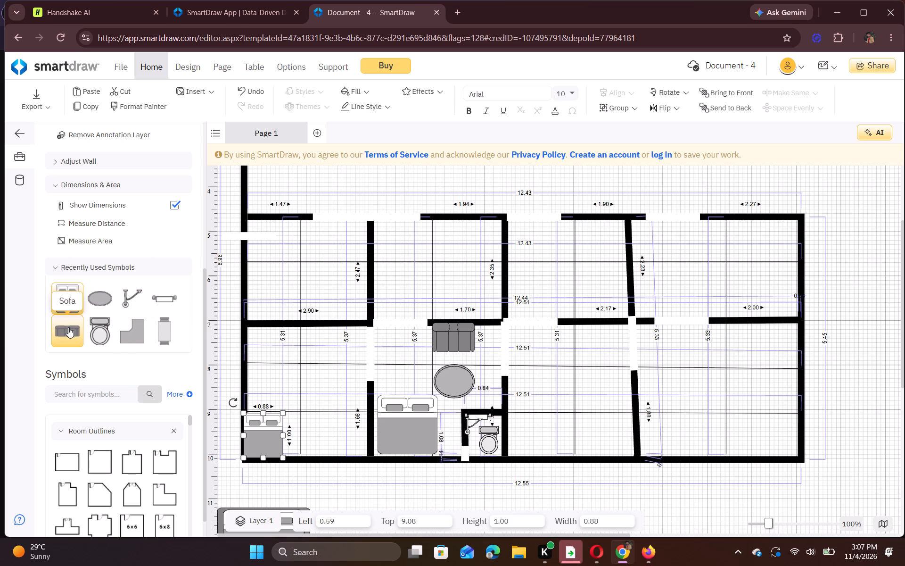
Place a Sofa against the far-left bedroom's upper wall and shrink it to about 0.88 wide by 0.59 high.
{"action": "left_click_drag", "start_coordinate": [68, 327], "coordinate": [296, 351]}
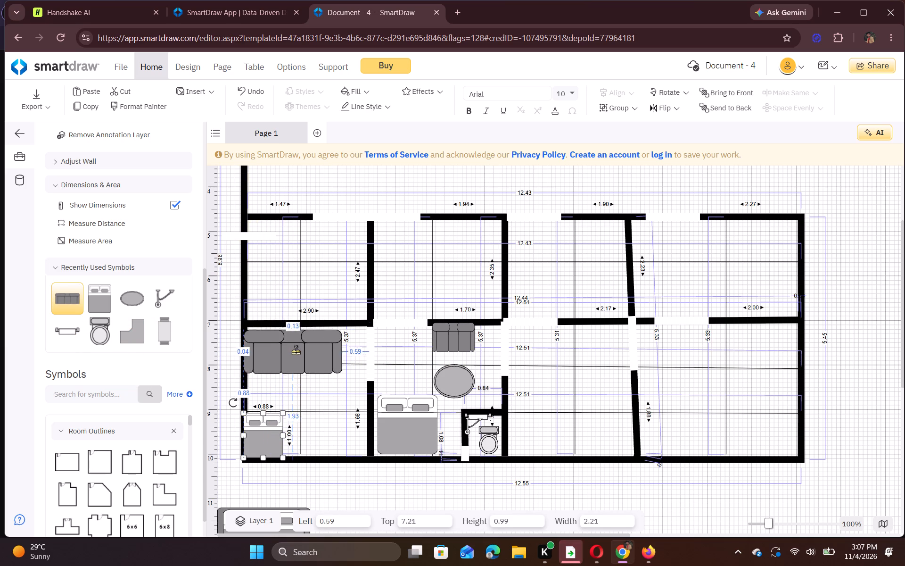
{"action": "left_click_drag", "start_coordinate": [296, 351], "coordinate": [295, 350]}
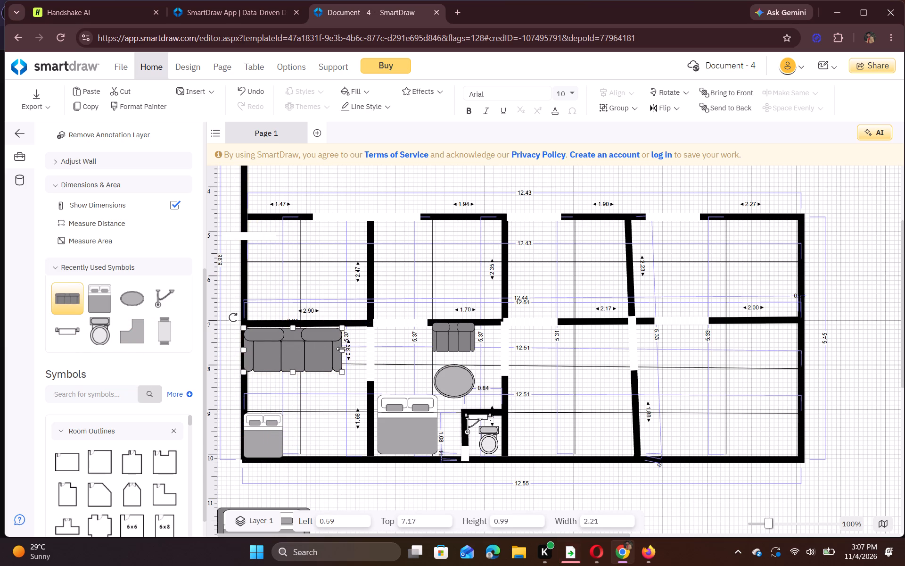
{"action": "left_click_drag", "start_coordinate": [340, 350], "coordinate": [281, 337]}
{"action": "left_click", "coordinate": [262, 368]}
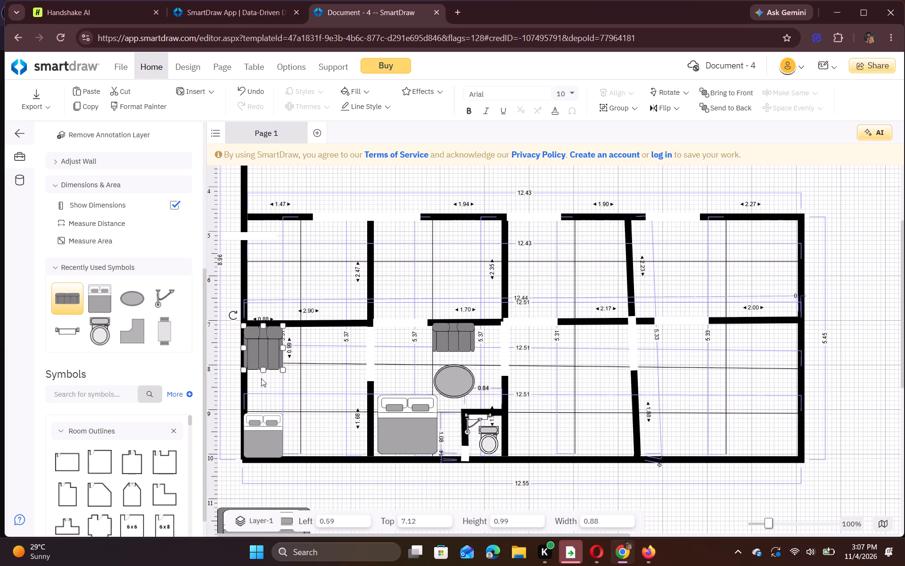
{"action": "left_click_drag", "start_coordinate": [264, 371], "coordinate": [267, 351]}
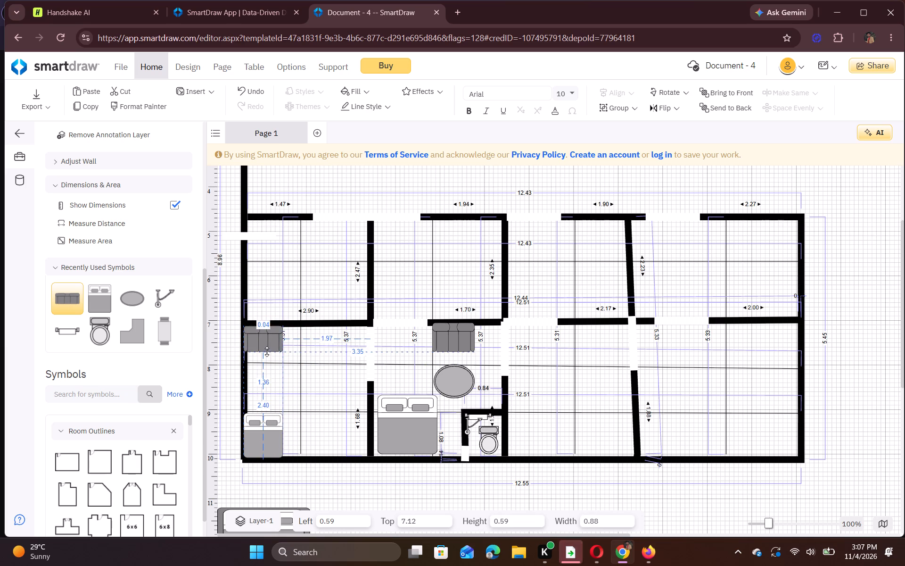
{"action": "left_click_drag", "start_coordinate": [267, 351], "coordinate": [266, 351]}
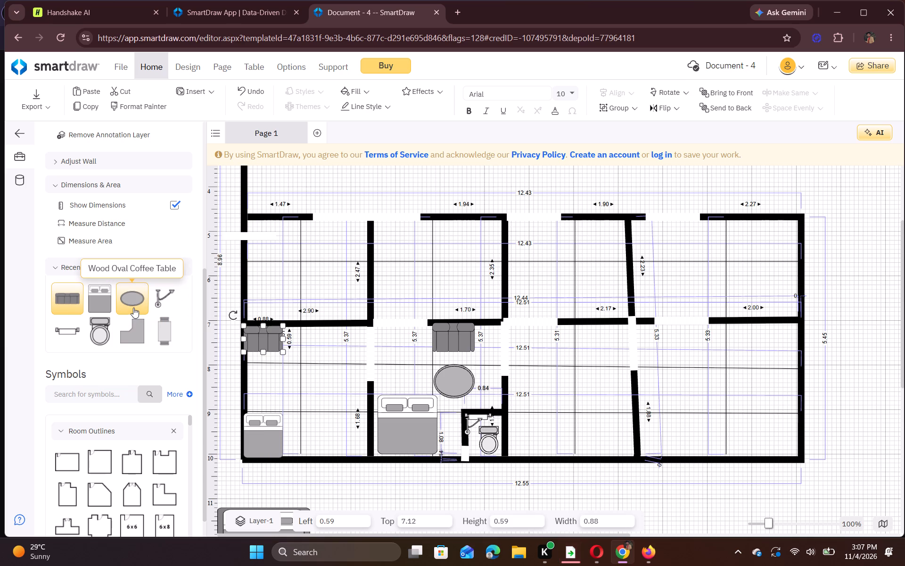
Place a Wood Oval Coffee Table below the new sofa, narrow it to about 0.92, and position it at about left 0.67, top 7.79.
{"action": "left_click_drag", "start_coordinate": [133, 308], "coordinate": [274, 382]}
{"action": "left_click_drag", "start_coordinate": [301, 383], "coordinate": [288, 376]}
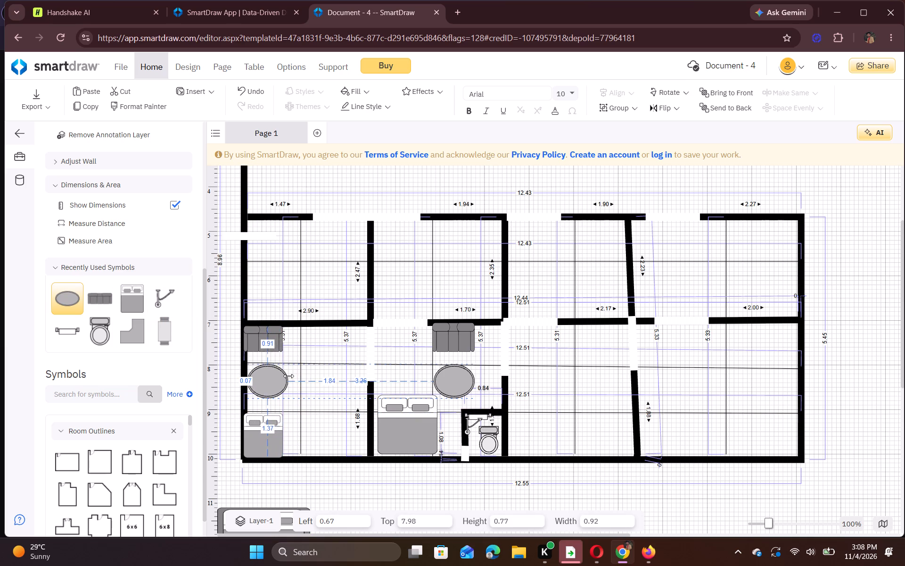
{"action": "left_click_drag", "start_coordinate": [288, 376], "coordinate": [288, 376]}
{"action": "left_click_drag", "start_coordinate": [273, 380], "coordinate": [274, 371]}
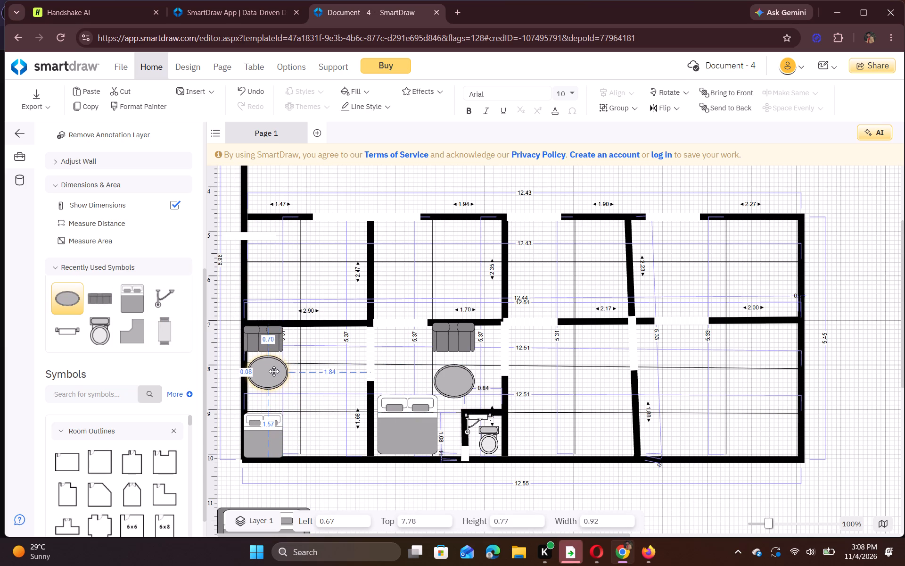
{"action": "left_click_drag", "start_coordinate": [274, 371], "coordinate": [274, 372]}
Shift the far-left bedroom's sofa and oval table to about left 1.20 and reduce the table's height to about 0.61.
{"action": "left_click_drag", "start_coordinate": [271, 346], "coordinate": [276, 341]}
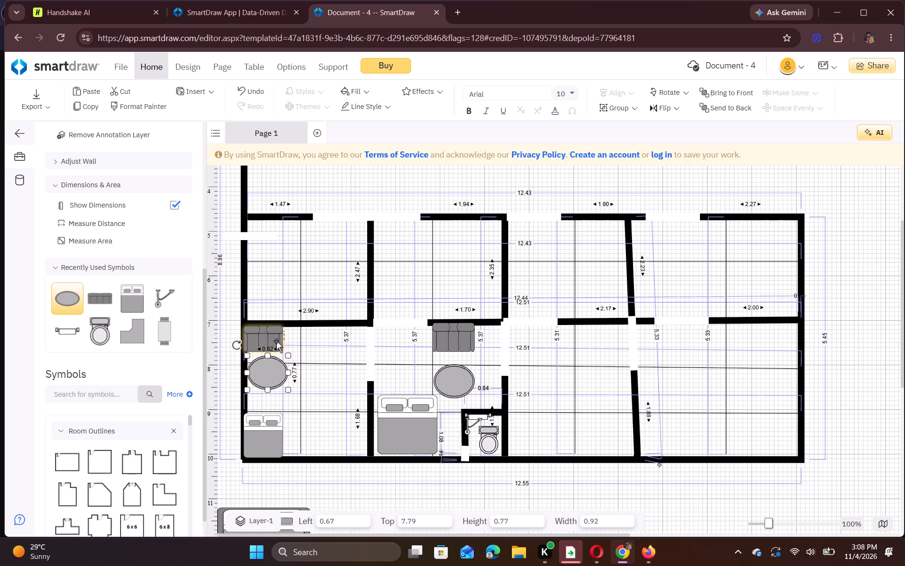
{"action": "left_click_drag", "start_coordinate": [276, 341], "coordinate": [263, 339]}
{"action": "left_click_drag", "start_coordinate": [263, 339], "coordinate": [290, 341]}
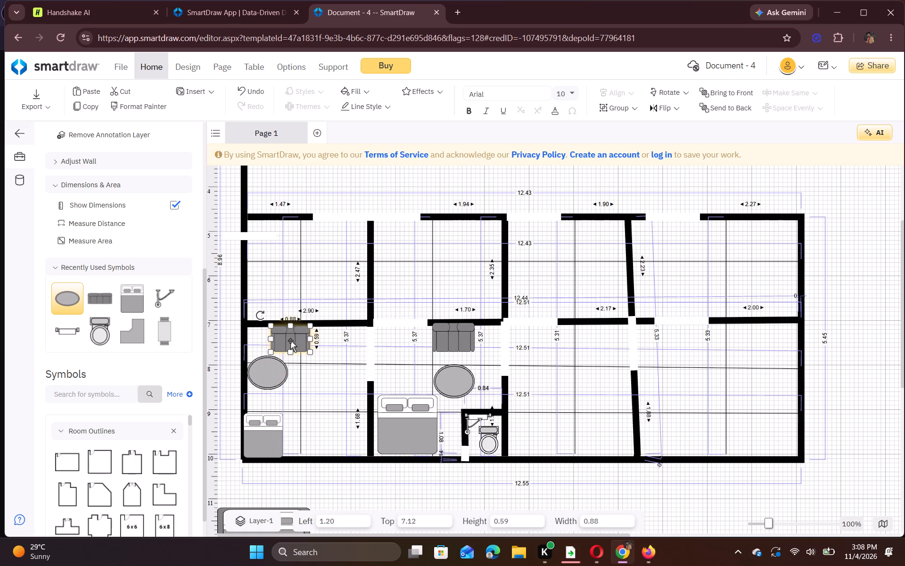
{"action": "left_click_drag", "start_coordinate": [270, 366], "coordinate": [294, 371]}
{"action": "left_click_drag", "start_coordinate": [292, 396], "coordinate": [296, 388]}
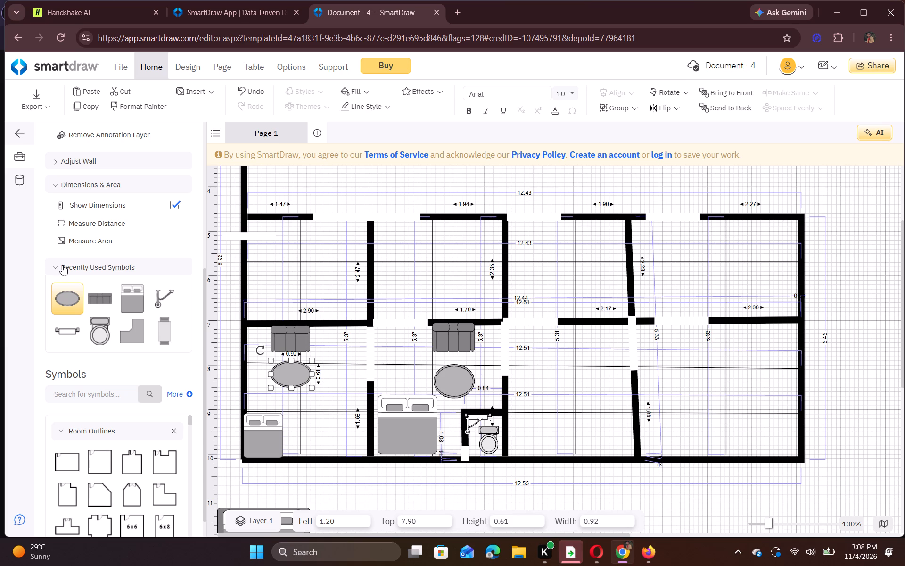
Draw an L-shaped toilet enclosure in the far-left bedroom's lower-right corner, with walls about 0.85 across and 0.73 down.
{"action": "scroll", "coordinate": [62, 265], "scroll_direction": "up", "scroll_amount": 7}
{"action": "left_click", "coordinate": [67, 200]}
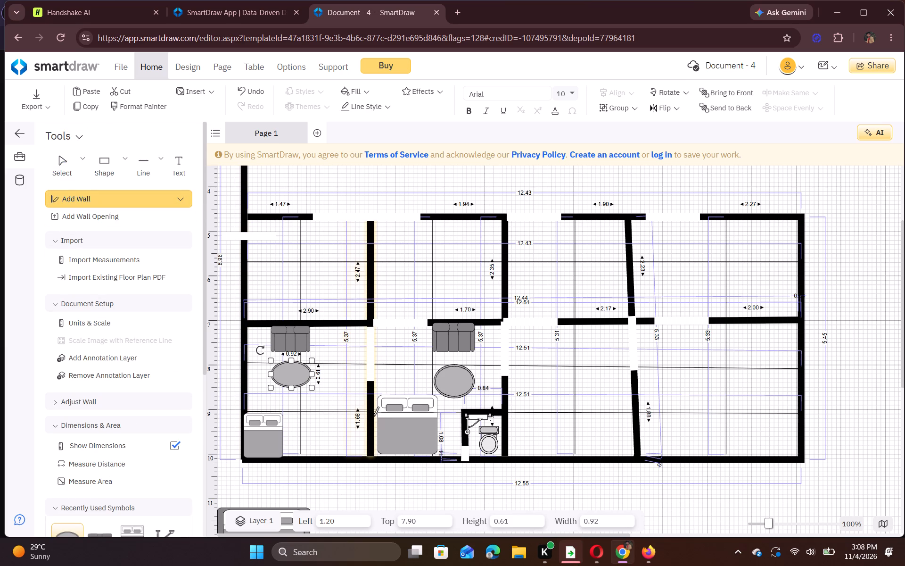
{"action": "left_click_drag", "start_coordinate": [367, 412], "coordinate": [348, 409]}
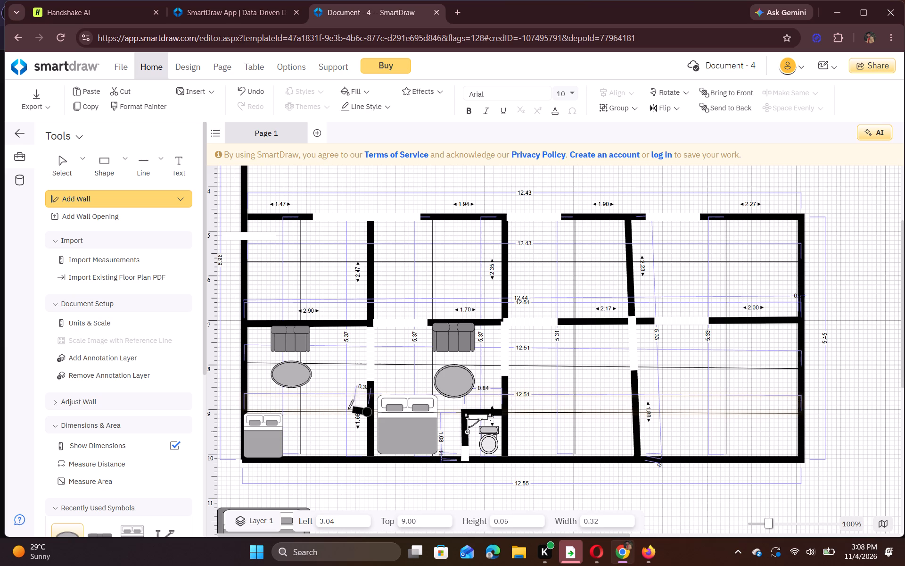
{"action": "left_click_drag", "start_coordinate": [348, 409], "coordinate": [329, 412]}
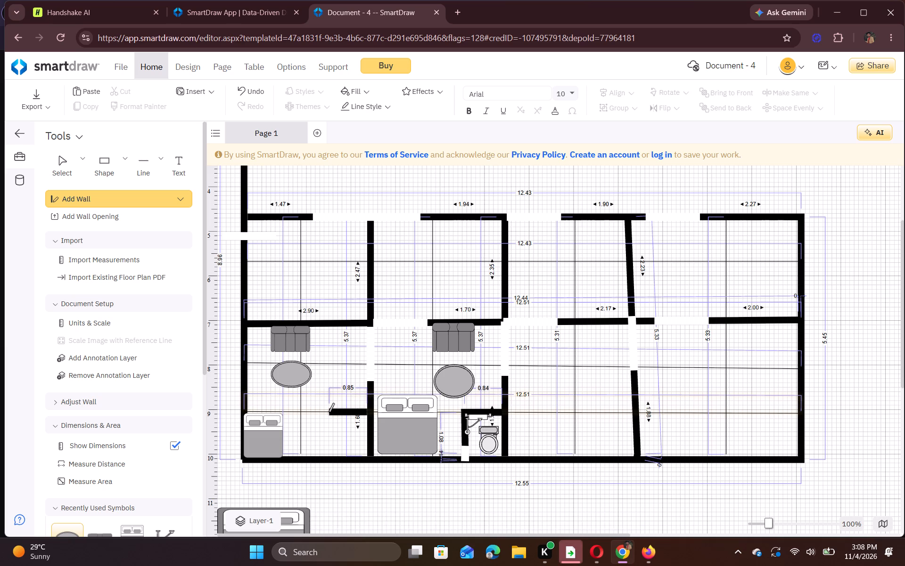
{"action": "left_click", "coordinate": [329, 412]}
{"action": "left_click_drag", "start_coordinate": [329, 412], "coordinate": [329, 447]}
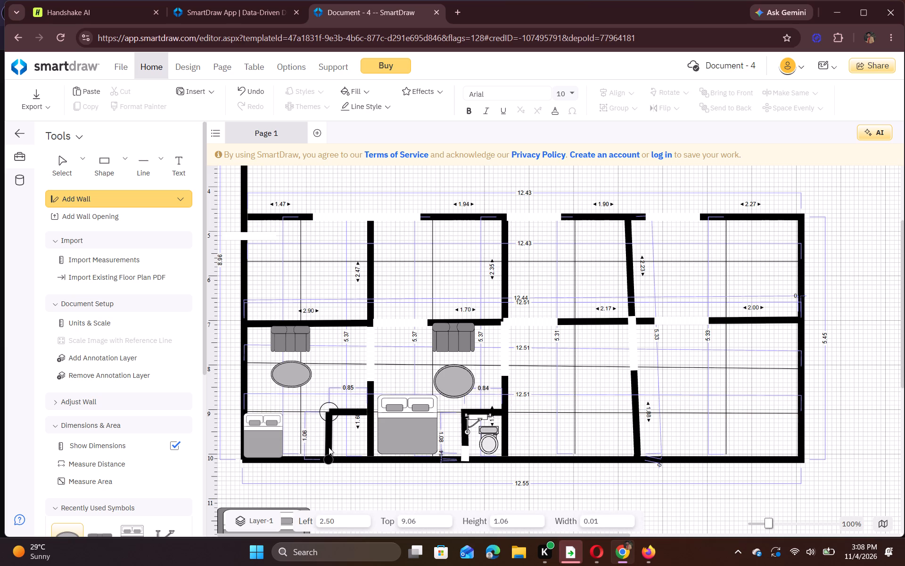
{"action": "left_click_drag", "start_coordinate": [329, 447], "coordinate": [329, 444]}
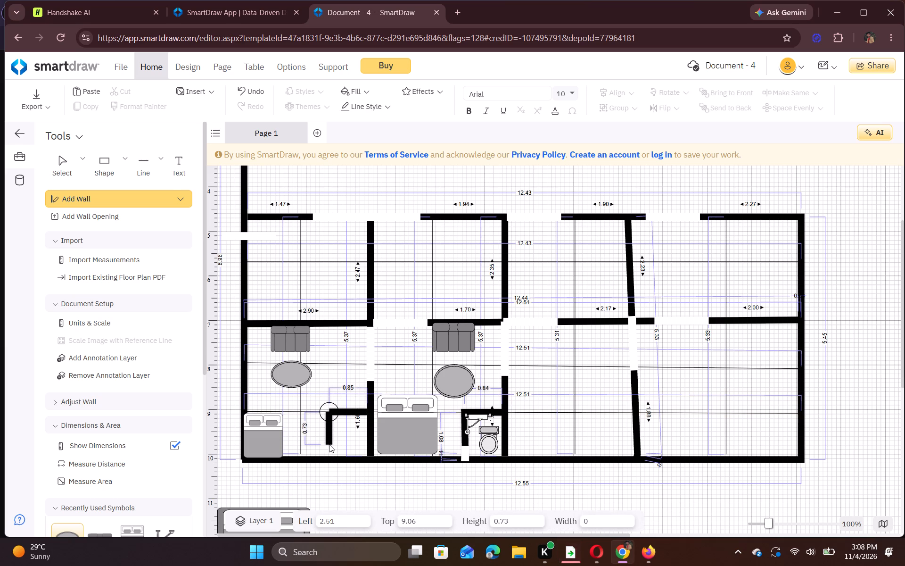
{"action": "left_click_drag", "start_coordinate": [329, 444], "coordinate": [329, 445]}
{"action": "left_click", "coordinate": [329, 445]}
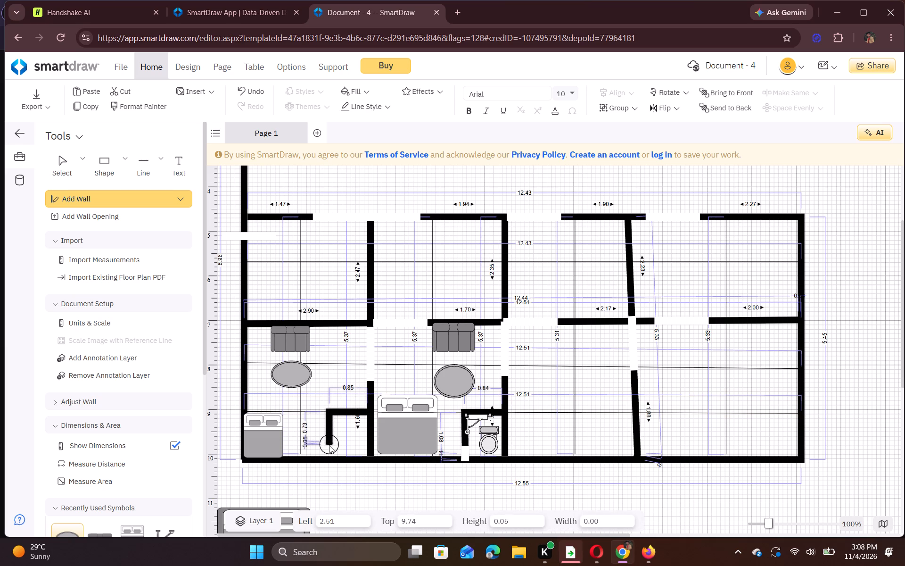
{"action": "left_click", "coordinate": [330, 441]}
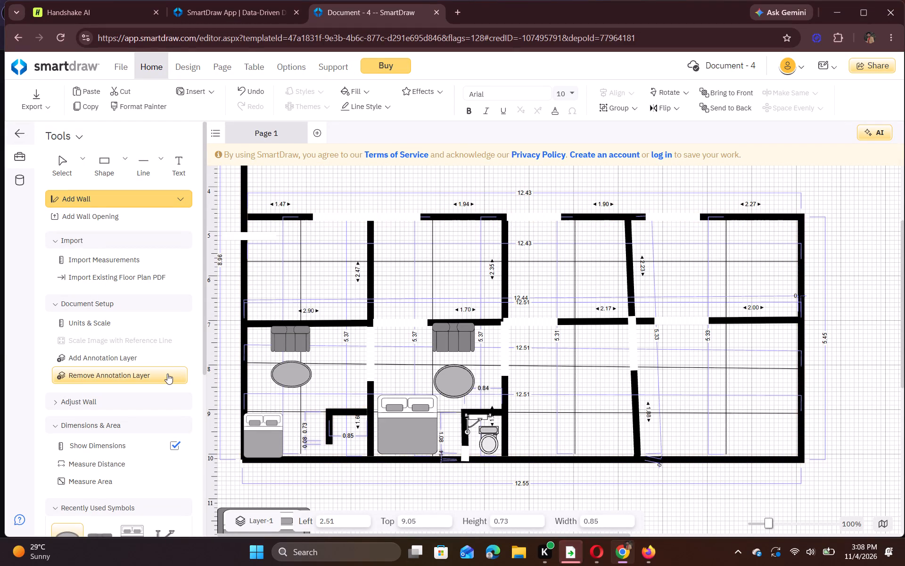
Place a Residential Toilet inside the new enclosure, shorten it to about 0.52, and set it at about left 2.94, top 9.08.
{"action": "scroll", "coordinate": [167, 374], "scroll_direction": "down", "scroll_amount": 2}
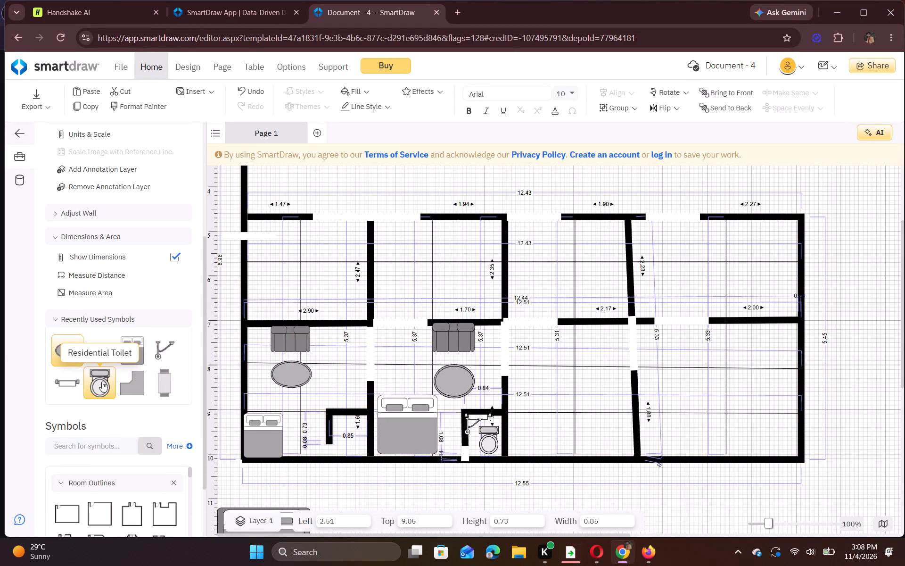
{"action": "left_click", "coordinate": [102, 382]}
{"action": "left_click_drag", "start_coordinate": [102, 382], "coordinate": [354, 458]}
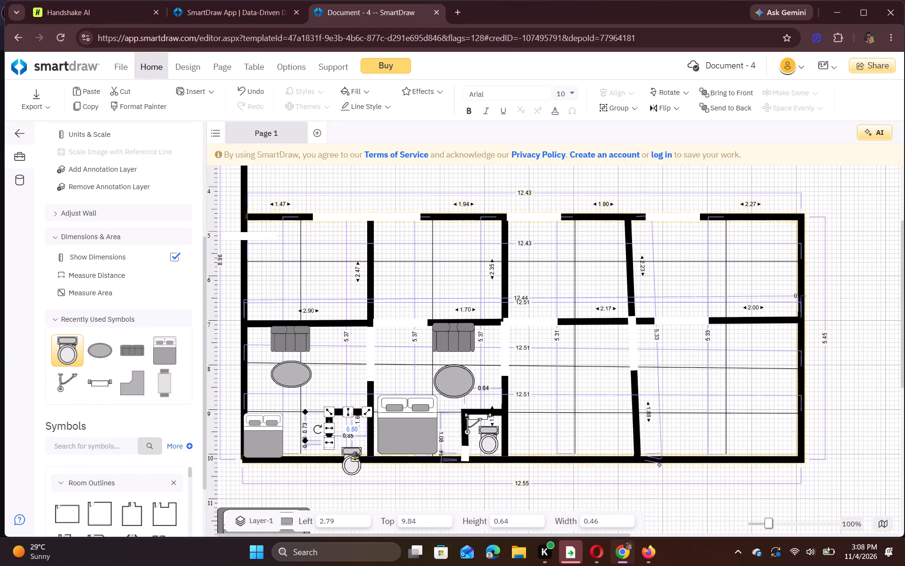
{"action": "left_click_drag", "start_coordinate": [354, 458], "coordinate": [358, 446]}
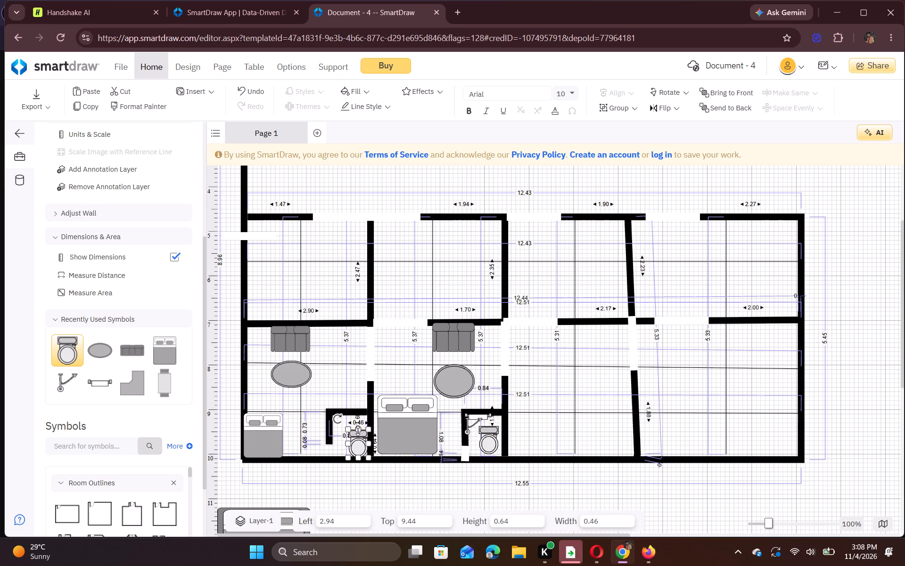
{"action": "left_click_drag", "start_coordinate": [358, 432], "coordinate": [355, 437]}
{"action": "left_click_drag", "start_coordinate": [355, 448], "coordinate": [357, 429]}
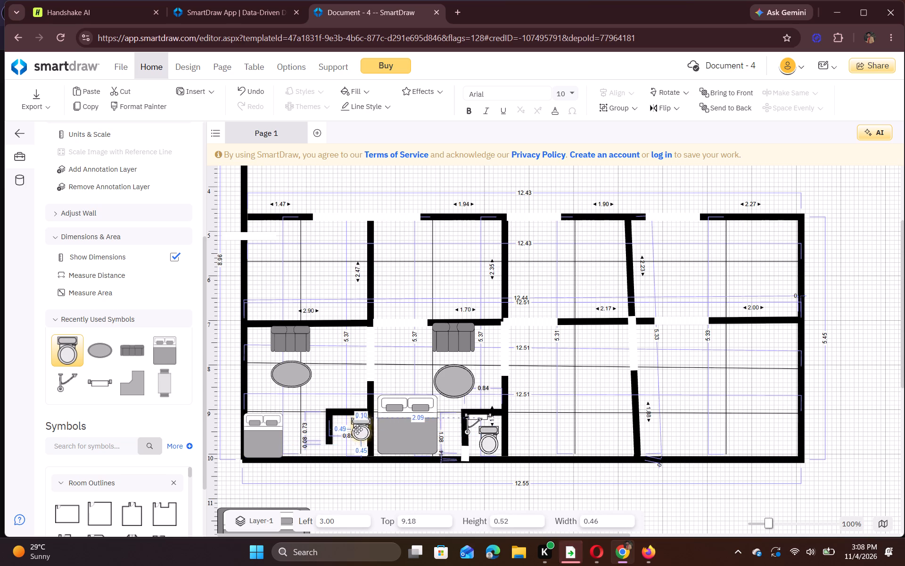
{"action": "left_click_drag", "start_coordinate": [357, 429], "coordinate": [355, 426]}
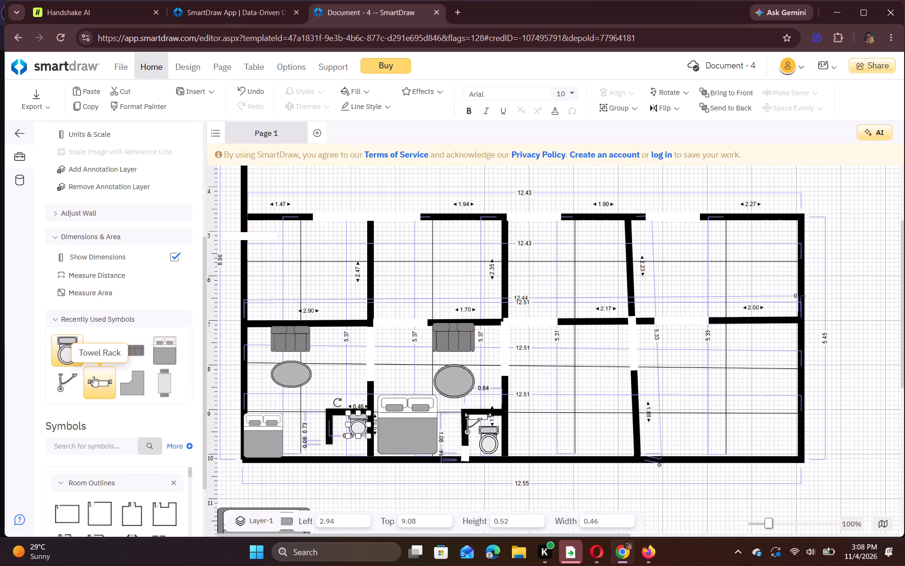
Place a Towel Rack along the top wall of the far-left bedroom's toilet enclosure, narrowed to 0.49, at left 2.55, top 9.08.
{"action": "left_click_drag", "start_coordinate": [96, 381], "coordinate": [346, 453]}
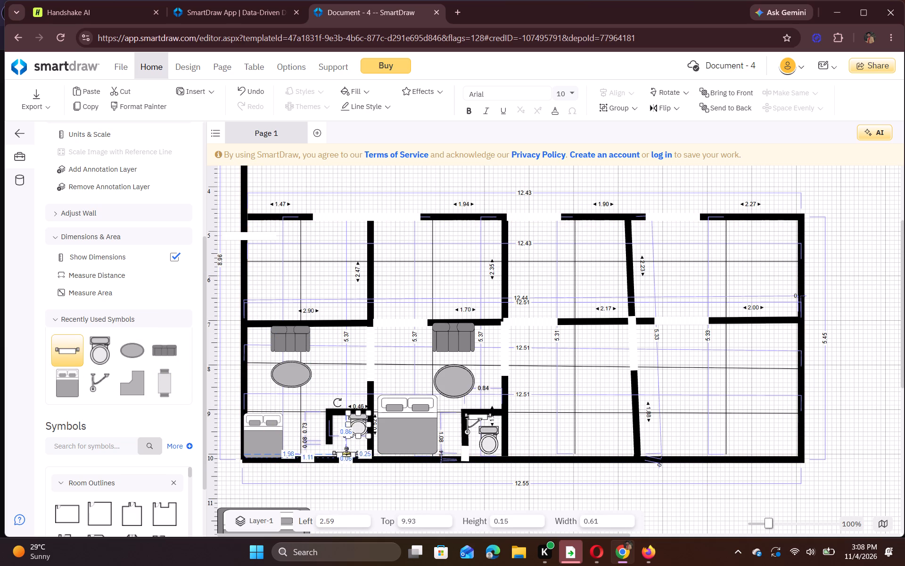
{"action": "left_click_drag", "start_coordinate": [346, 453], "coordinate": [339, 418]}
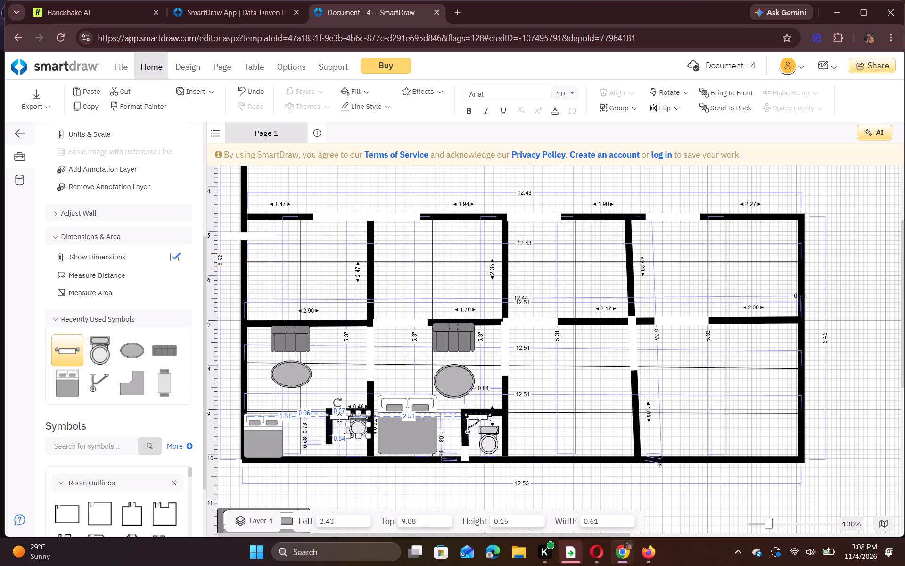
{"action": "left_click", "coordinate": [328, 417]}
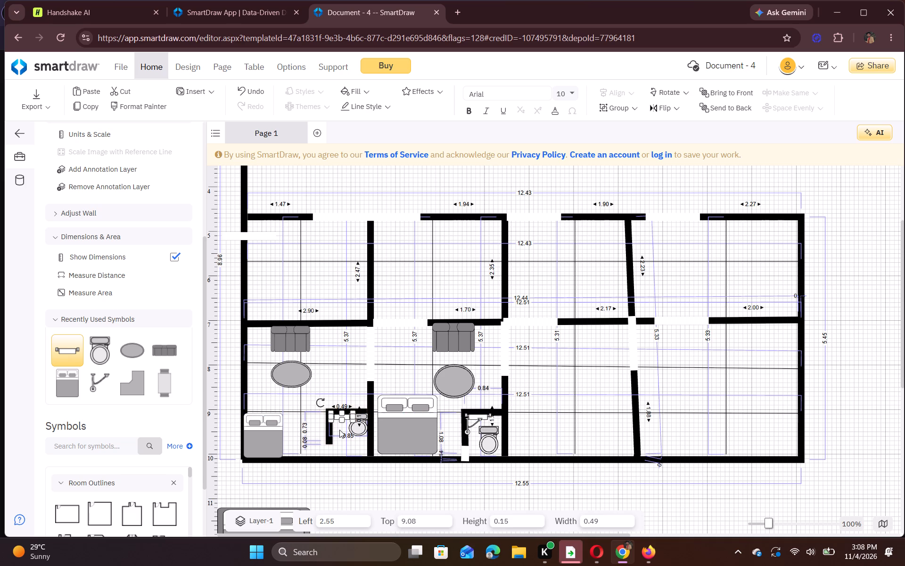
{"action": "left_click", "coordinate": [339, 430]}
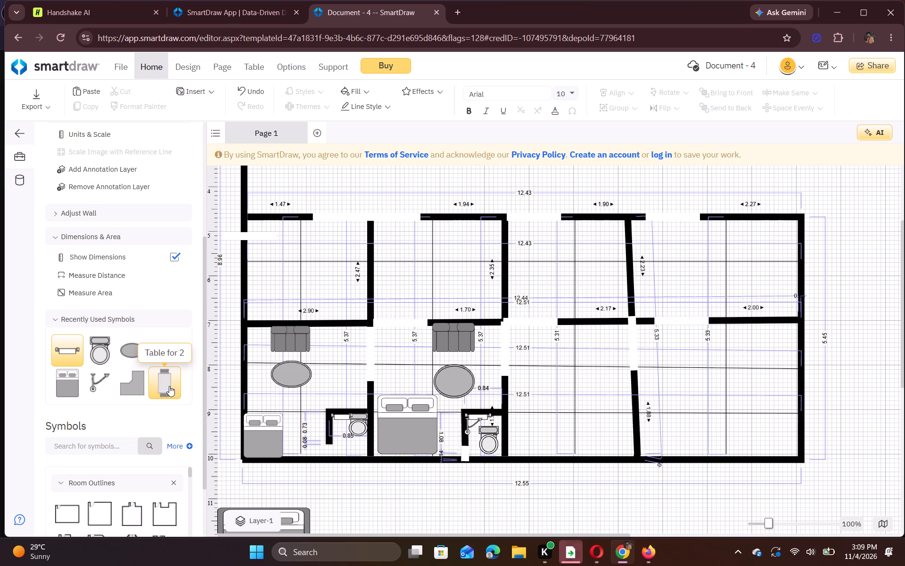
Place a Shower Head - 3 against the bottom wall of the far-left bedroom's toilet enclosure, at left 2.77, top 9.78.
{"action": "scroll", "coordinate": [131, 418], "scroll_direction": "down", "scroll_amount": 5}
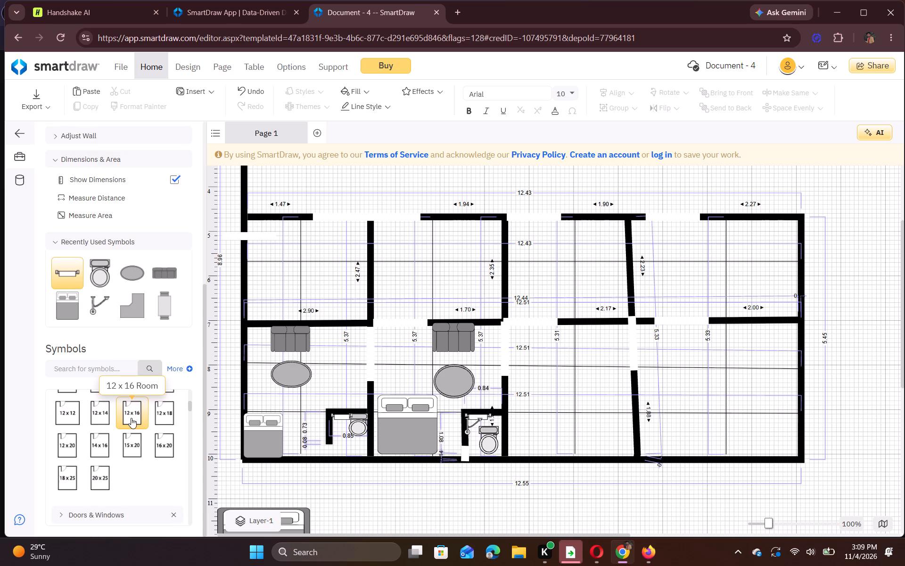
{"action": "scroll", "coordinate": [131, 418], "scroll_direction": "down", "scroll_amount": 4}
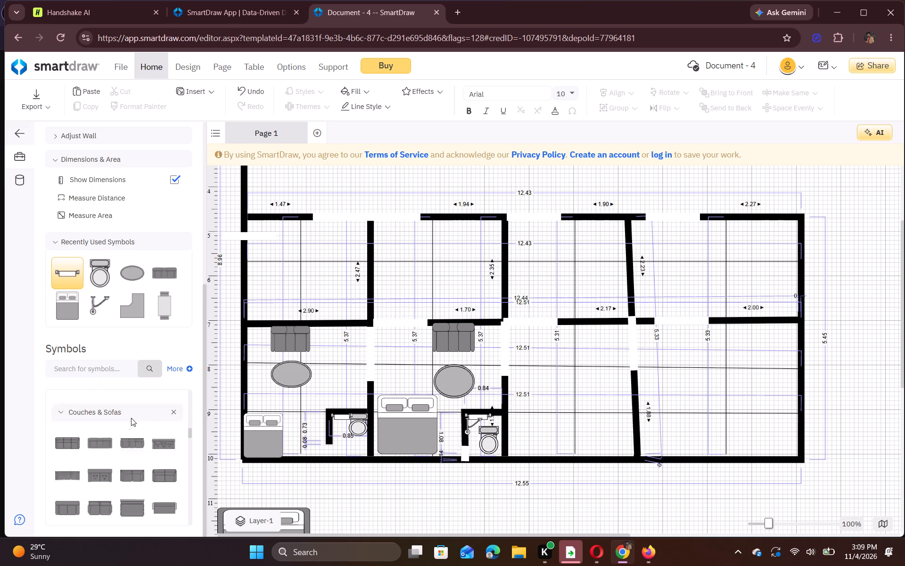
{"action": "scroll", "coordinate": [131, 418], "scroll_direction": "down", "scroll_amount": 5}
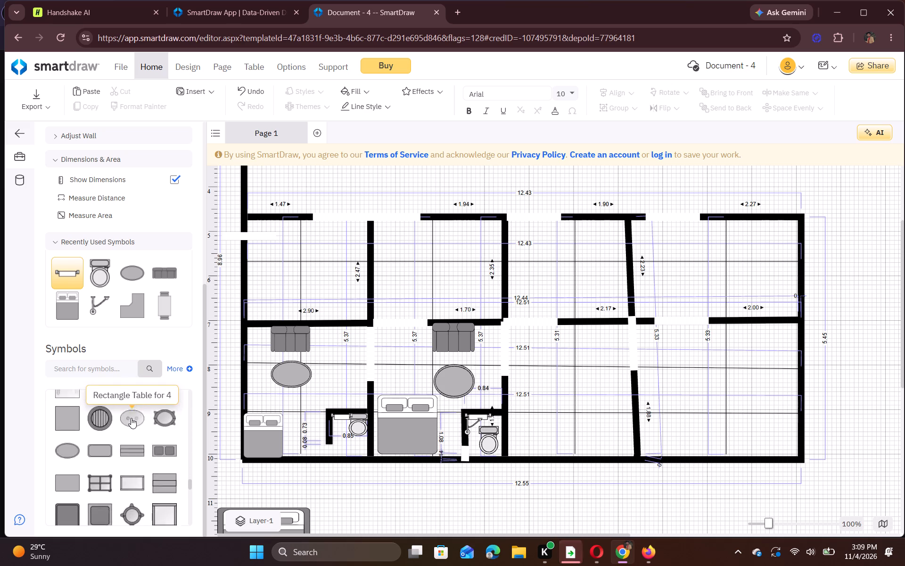
{"action": "scroll", "coordinate": [131, 418], "scroll_direction": "down", "scroll_amount": 2}
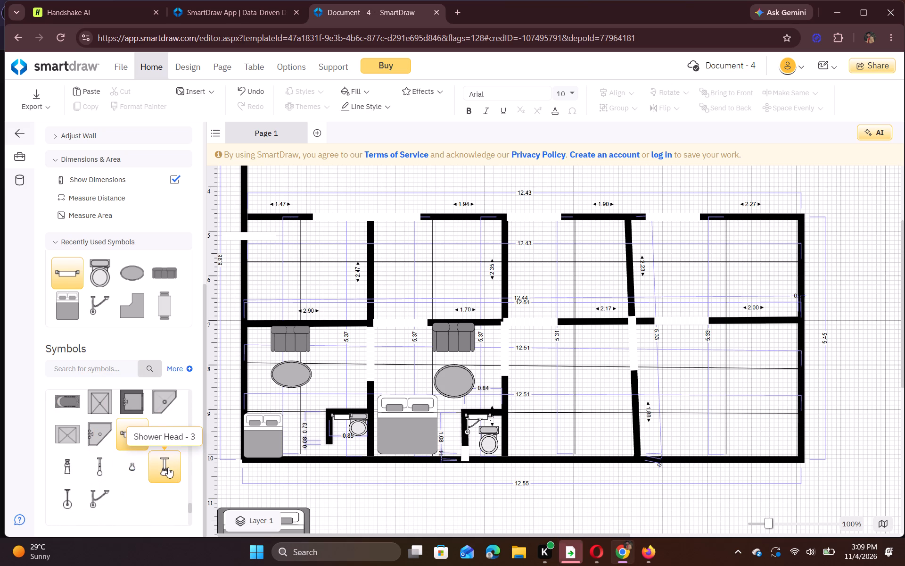
{"action": "left_click_drag", "start_coordinate": [166, 467], "coordinate": [251, 469]}
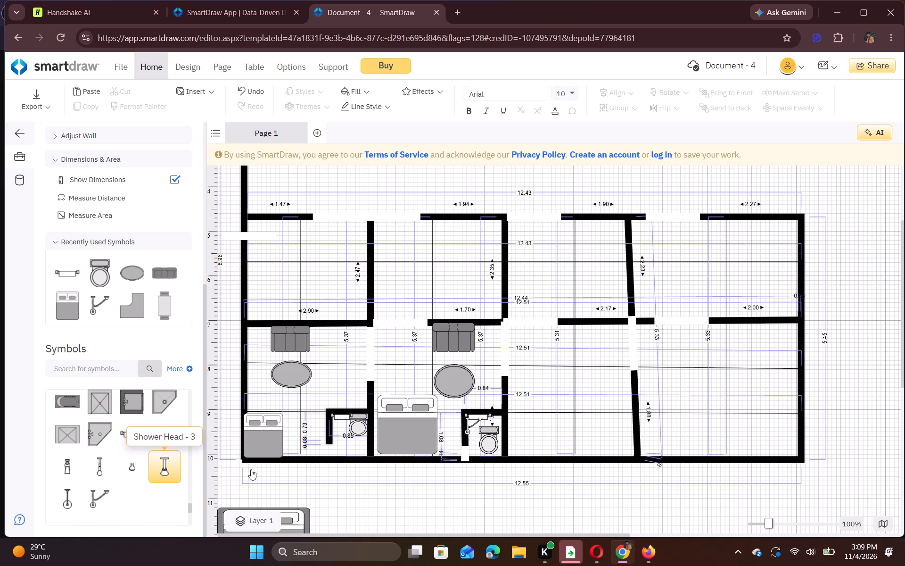
{"action": "left_click_drag", "start_coordinate": [251, 469], "coordinate": [347, 451]}
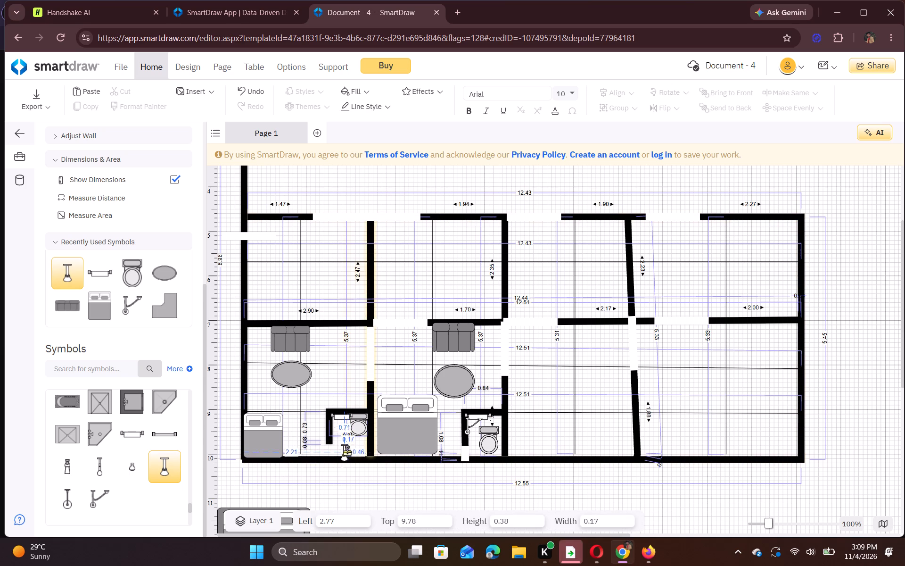
{"action": "left_click_drag", "start_coordinate": [347, 451], "coordinate": [344, 452]}
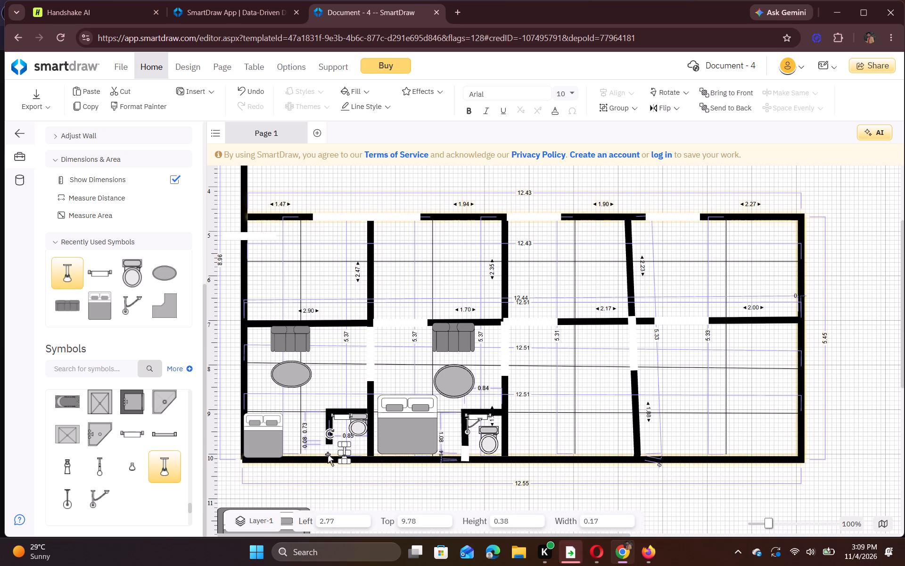
{"action": "left_click", "coordinate": [340, 430]}
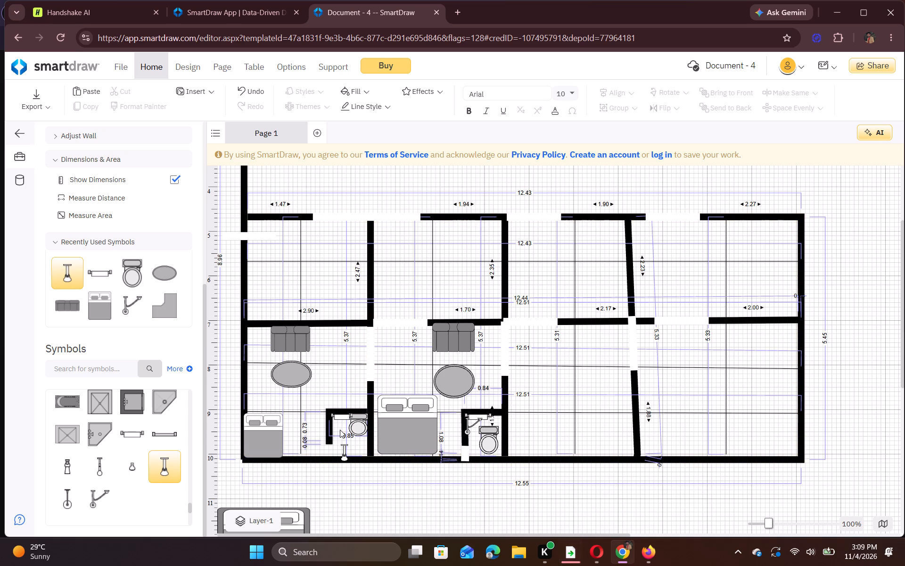
{"action": "left_click", "coordinate": [340, 430]}
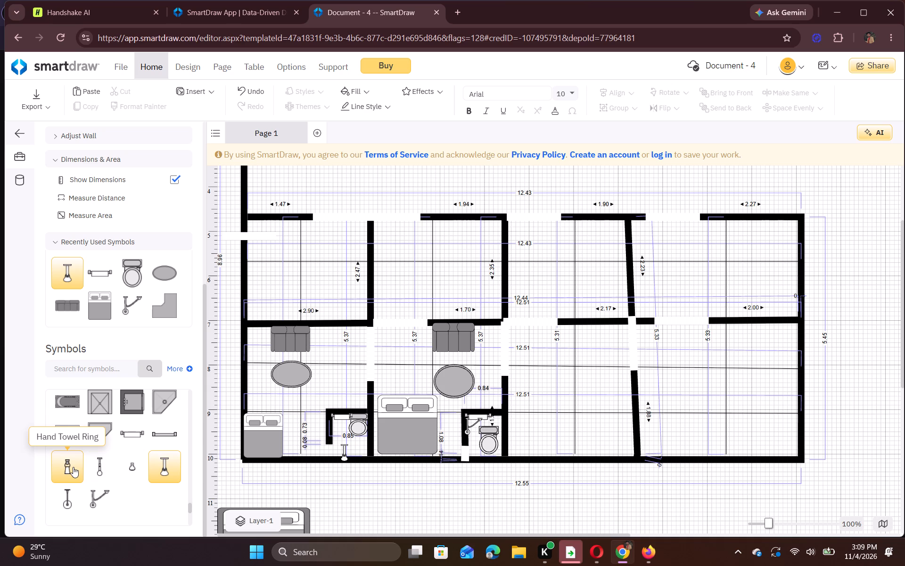
Place a Hand Towel Ring against the same bottom wall, between the shower head and the enclosure's right-hand wall.
{"action": "left_click_drag", "start_coordinate": [73, 467], "coordinate": [354, 453]}
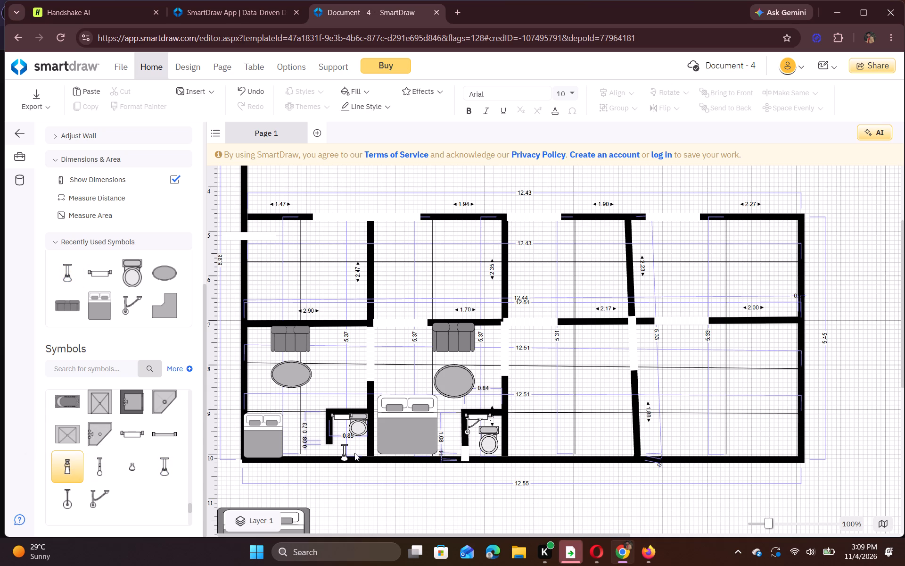
{"action": "left_click_drag", "start_coordinate": [354, 453], "coordinate": [356, 453]}
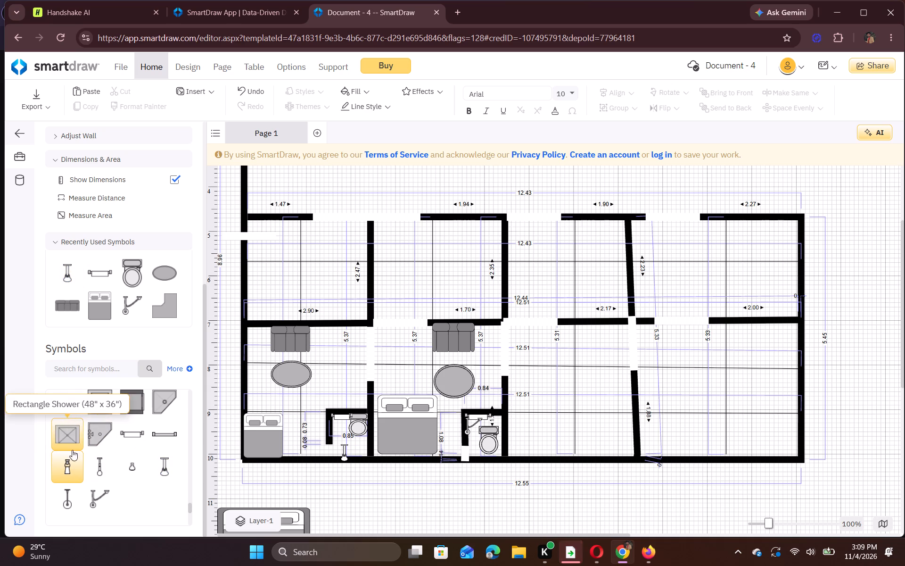
{"action": "left_click_drag", "start_coordinate": [68, 468], "coordinate": [361, 460]}
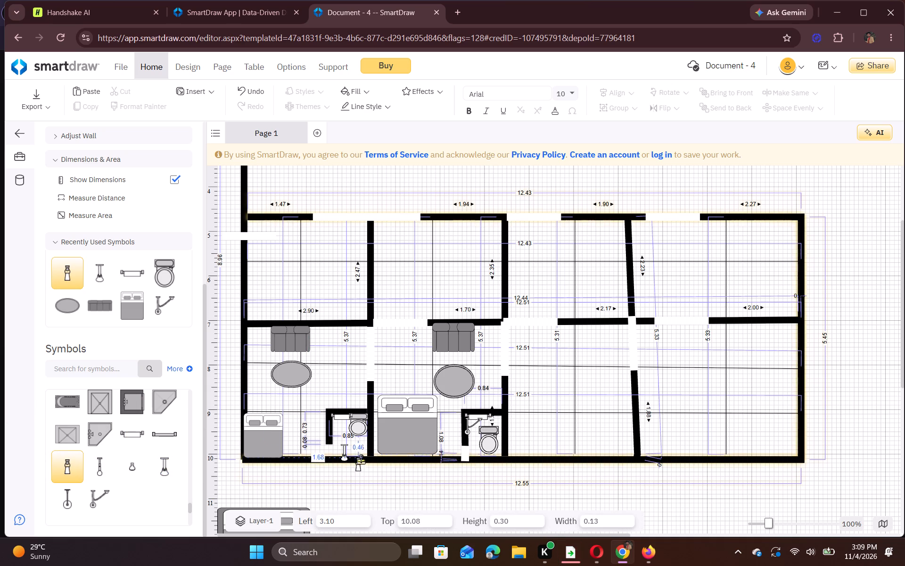
{"action": "left_click_drag", "start_coordinate": [361, 460], "coordinate": [360, 449]}
{"action": "left_click", "coordinate": [352, 491]}
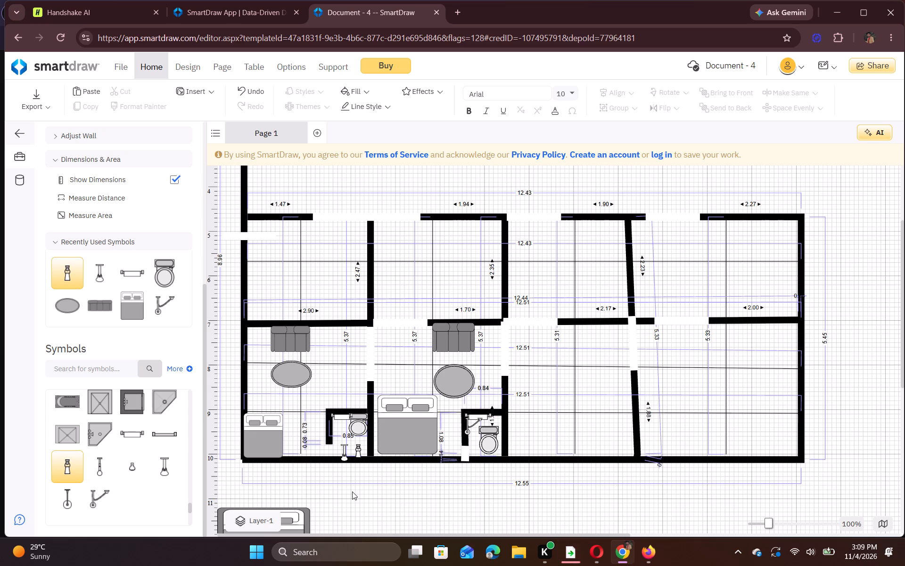
Place a Paper Towel Dispenser against the left wall of the far-left bedroom's toilet enclosure, below the towel rack.
{"action": "scroll", "coordinate": [120, 430], "scroll_direction": "down", "scroll_amount": 2}
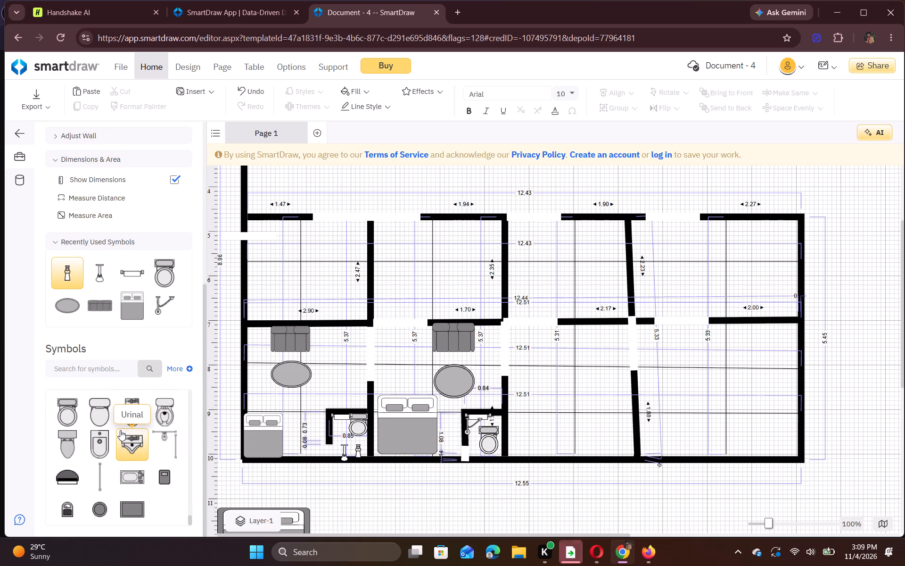
{"action": "scroll", "coordinate": [120, 430], "scroll_direction": "down", "scroll_amount": 1}
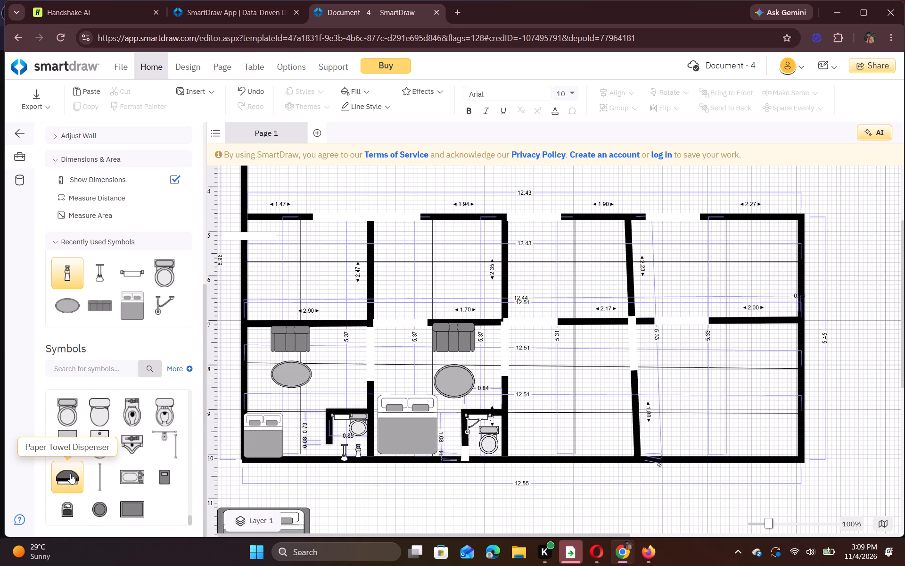
{"action": "left_click", "coordinate": [70, 474]}
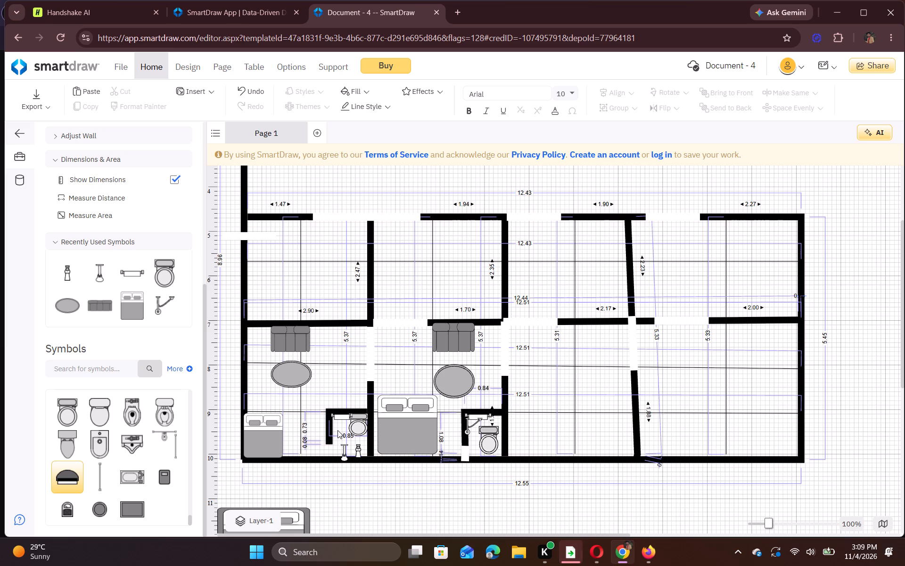
{"action": "left_click_drag", "start_coordinate": [70, 478], "coordinate": [198, 490]}
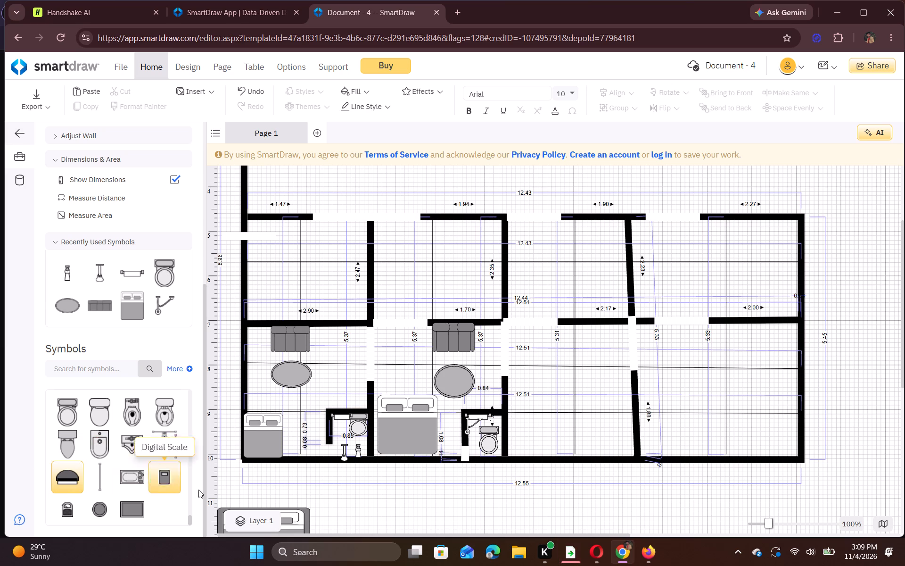
{"action": "left_click_drag", "start_coordinate": [198, 490], "coordinate": [342, 432]}
{"action": "left_click_drag", "start_coordinate": [352, 434], "coordinate": [346, 432]}
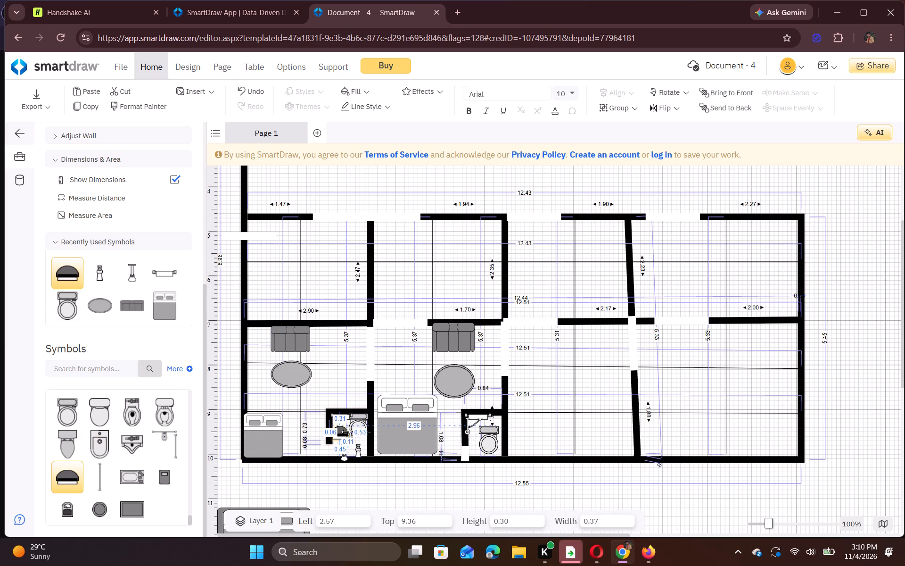
{"action": "left_click_drag", "start_coordinate": [346, 432], "coordinate": [343, 431]}
{"action": "left_click", "coordinate": [319, 345]}
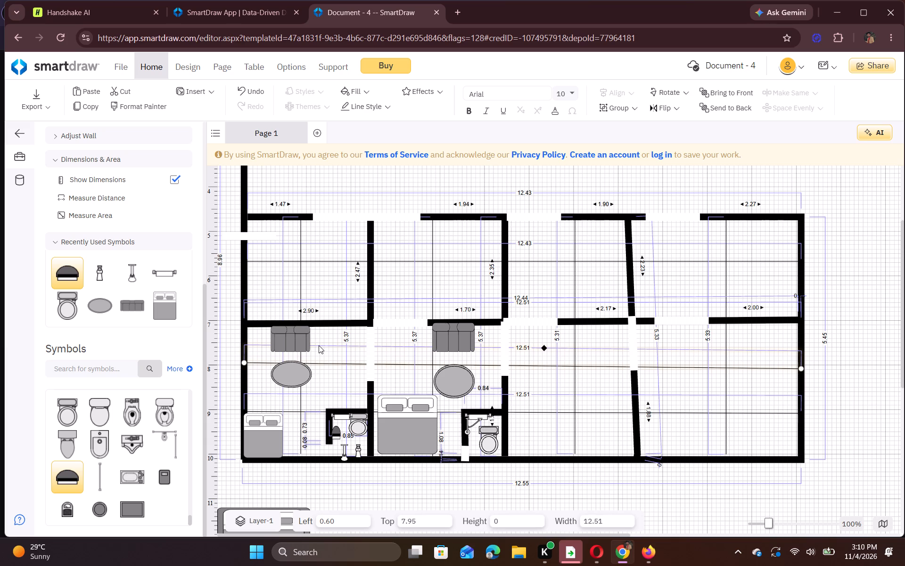
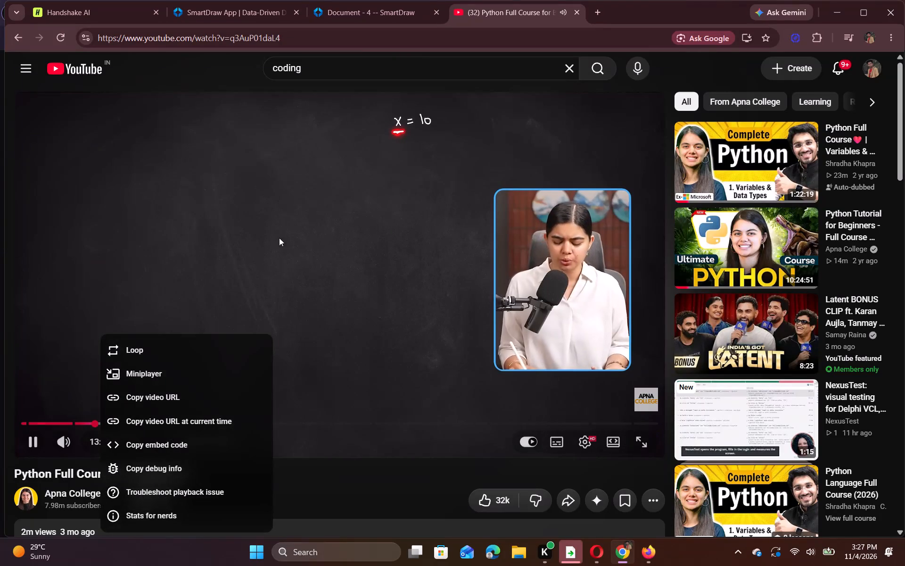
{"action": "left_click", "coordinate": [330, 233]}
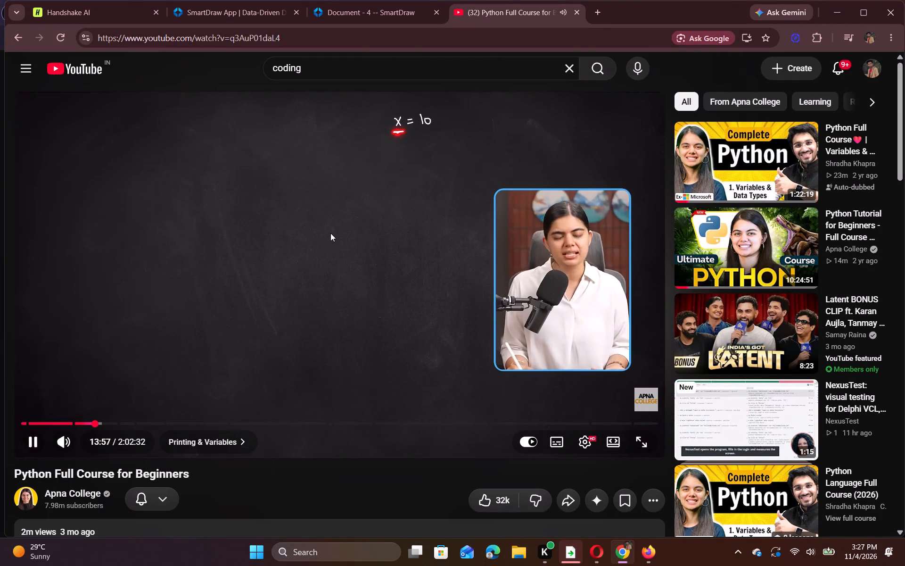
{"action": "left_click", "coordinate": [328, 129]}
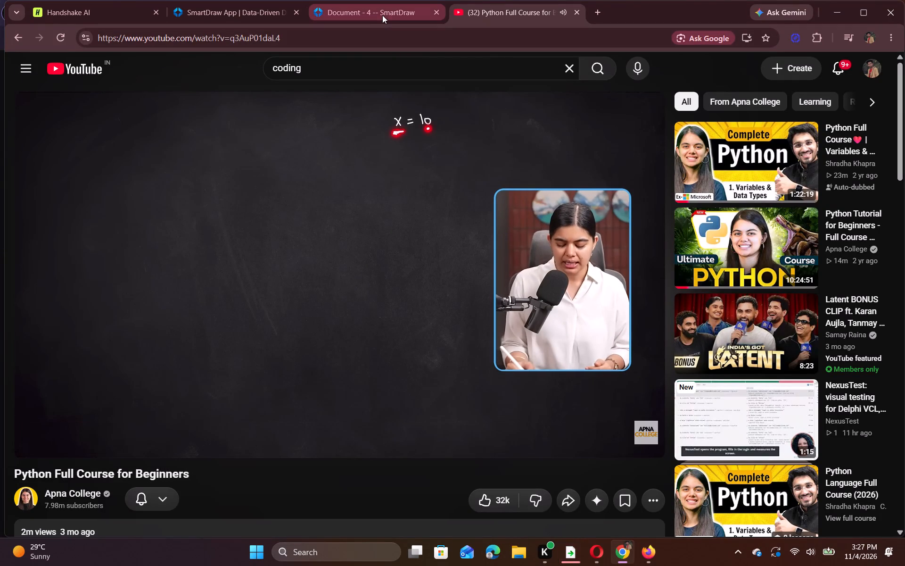
Switch from the YouTube video to the Document - 4 floor plan in SmartDraw and look over its rooms.
{"action": "left_click", "coordinate": [381, 16]}
{"action": "scroll", "coordinate": [459, 361], "scroll_direction": "up", "scroll_amount": 6}
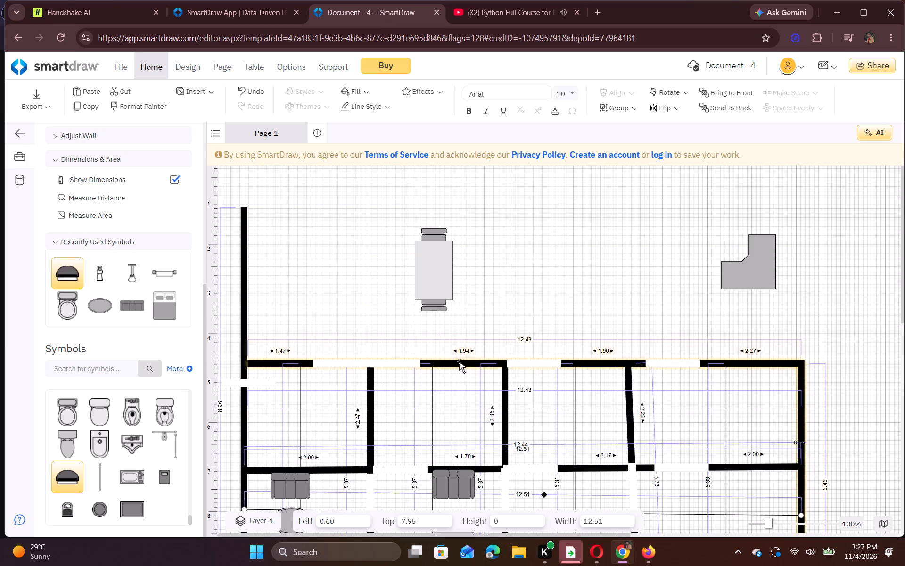
{"action": "scroll", "coordinate": [459, 361], "scroll_direction": "down", "scroll_amount": 3}
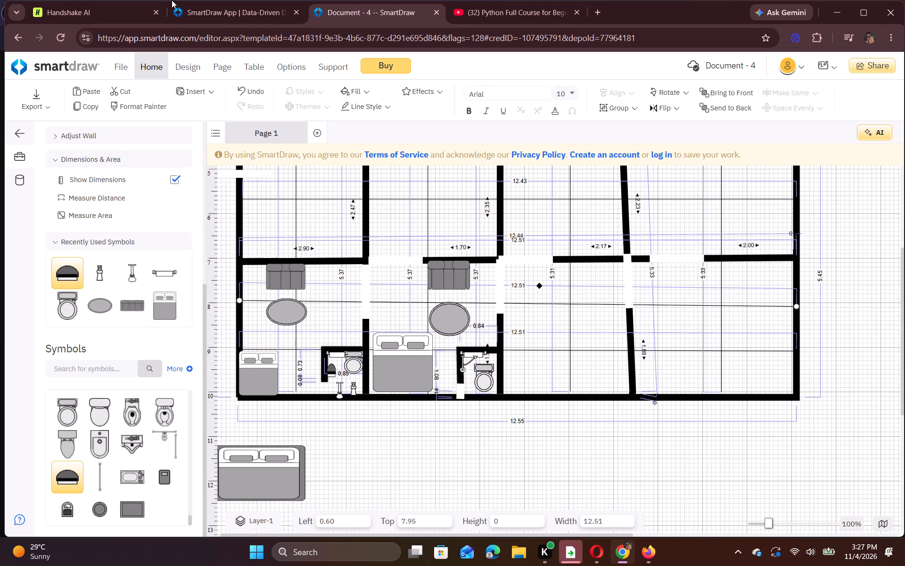
Go to the SmartDraw home page and reopen Document - 4 from the recent documents.
{"action": "left_click", "coordinate": [207, 10]}
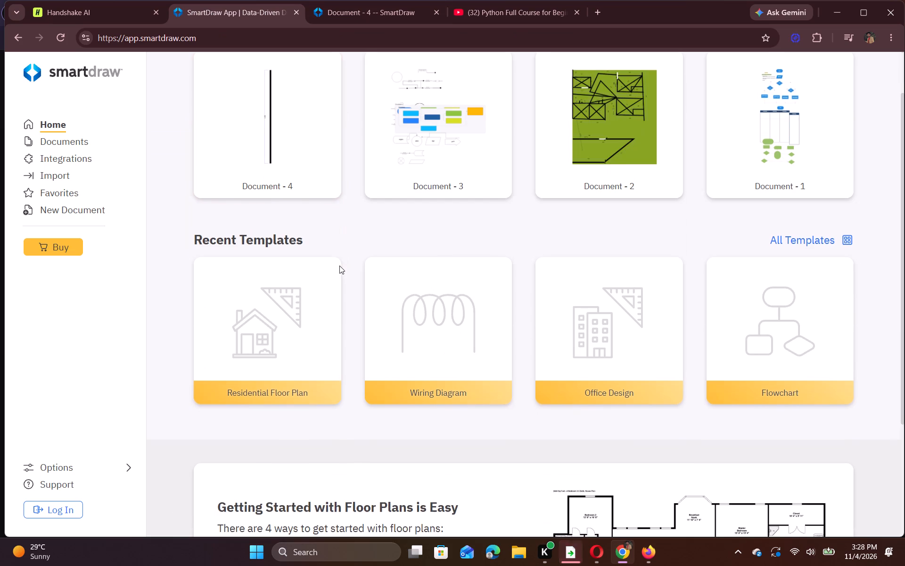
{"action": "scroll", "coordinate": [339, 266], "scroll_direction": "up", "scroll_amount": 4}
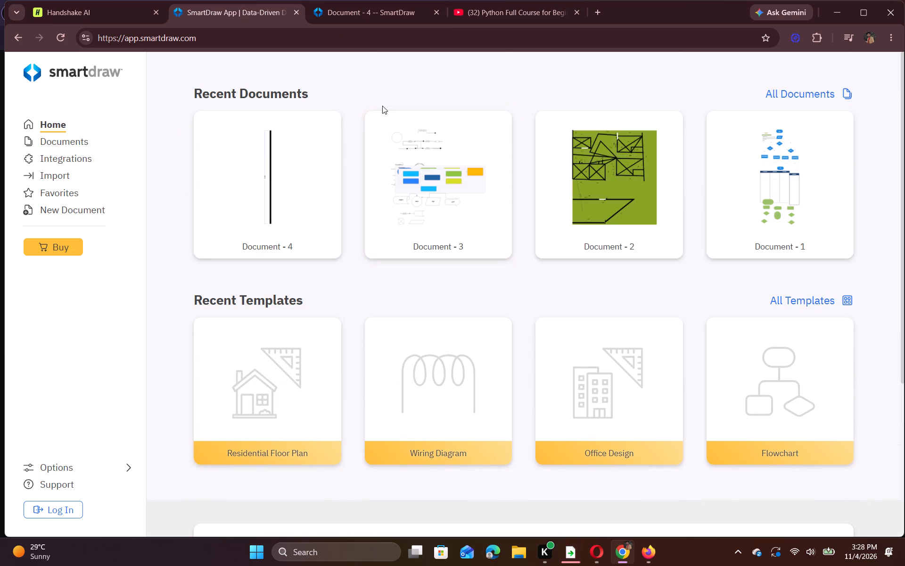
{"action": "scroll", "coordinate": [462, 272], "scroll_direction": "down", "scroll_amount": 3}
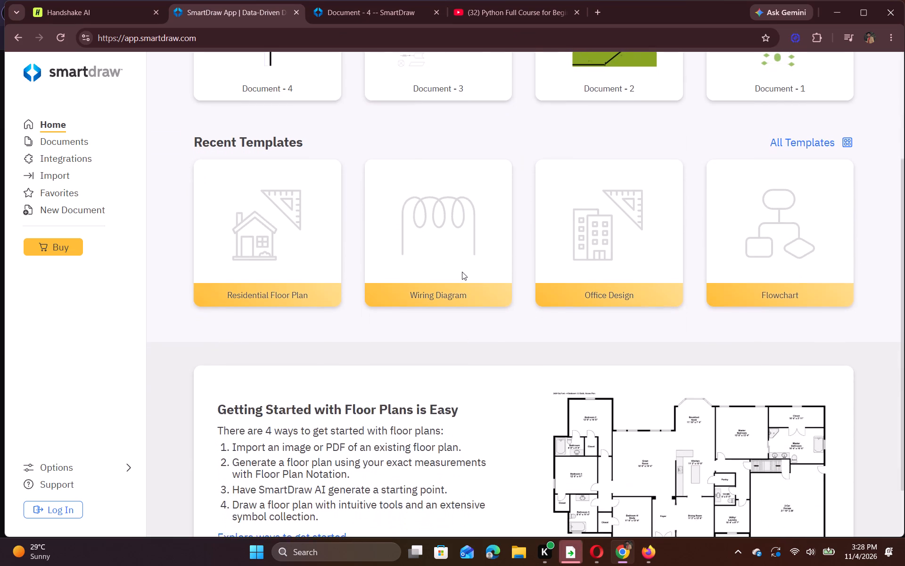
{"action": "scroll", "coordinate": [462, 272], "scroll_direction": "down", "scroll_amount": 3}
{"action": "scroll", "coordinate": [470, 492], "scroll_direction": "up", "scroll_amount": 6}
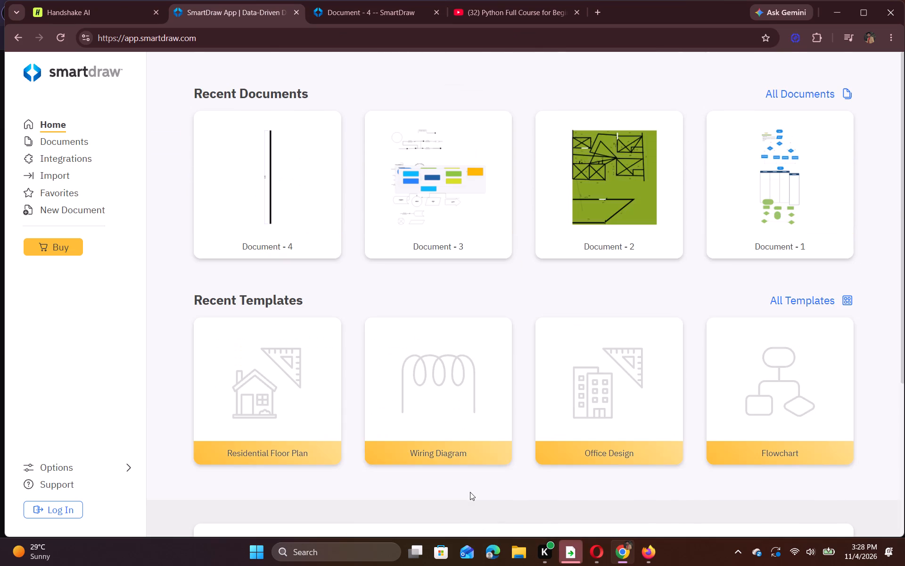
{"action": "left_click", "coordinate": [288, 233]}
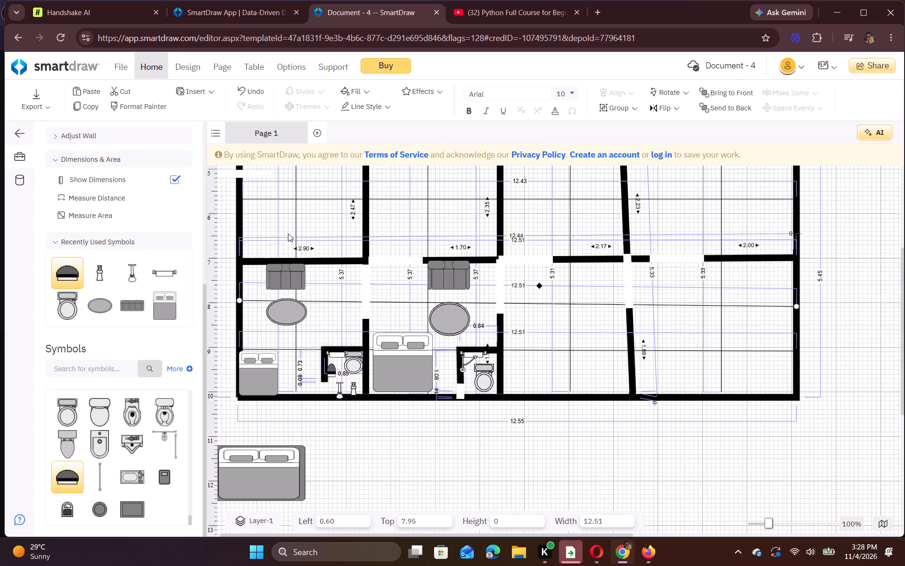
{"action": "scroll", "coordinate": [288, 233], "scroll_direction": "up", "scroll_amount": 1}
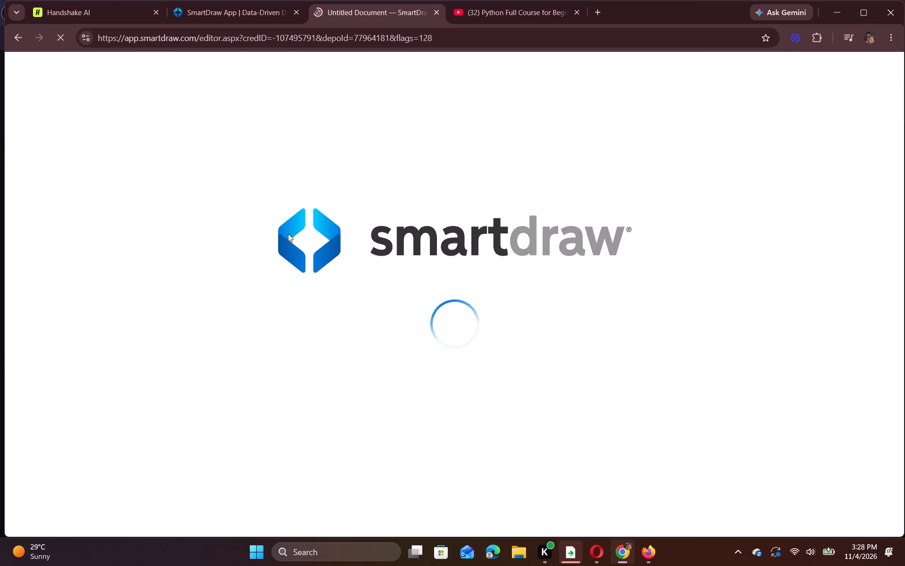
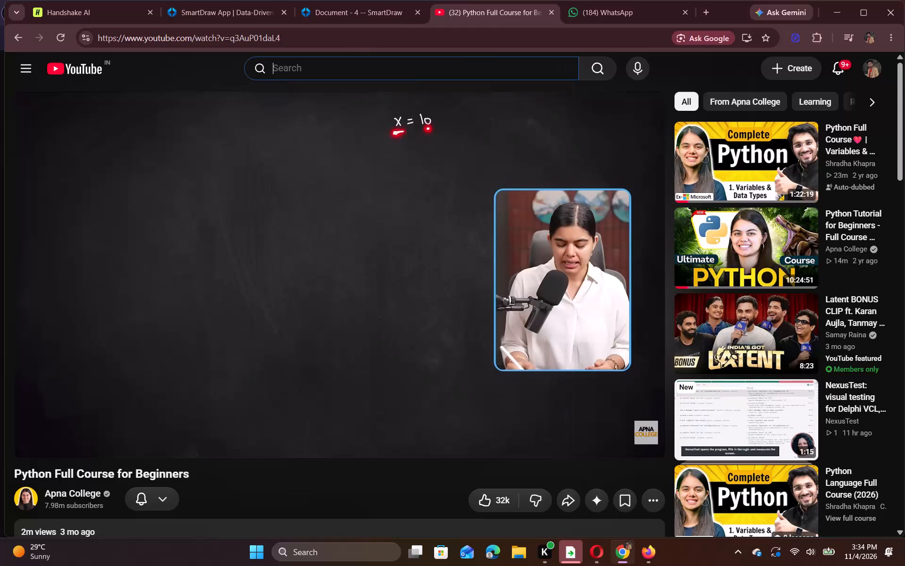
Start a YouTube video search beginning with the word "easy".
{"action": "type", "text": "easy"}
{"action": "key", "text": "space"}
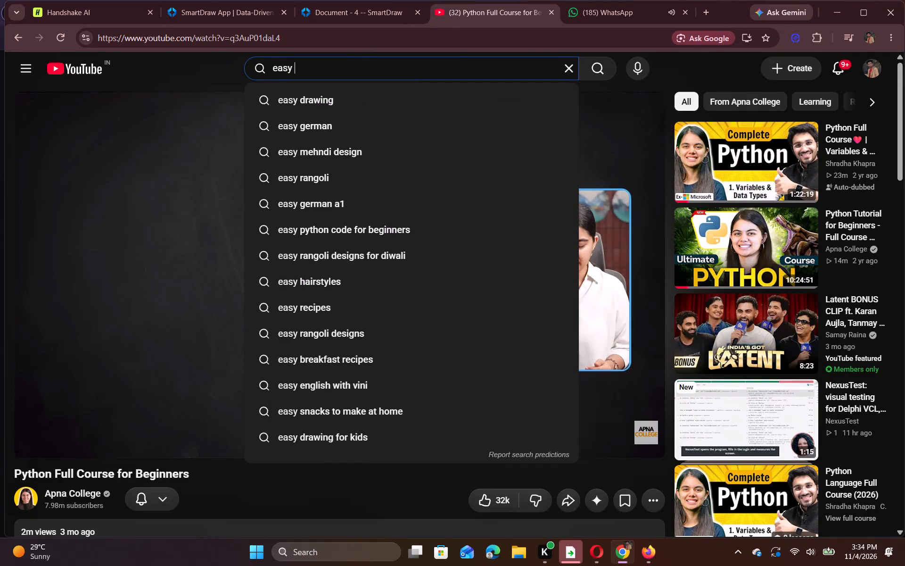